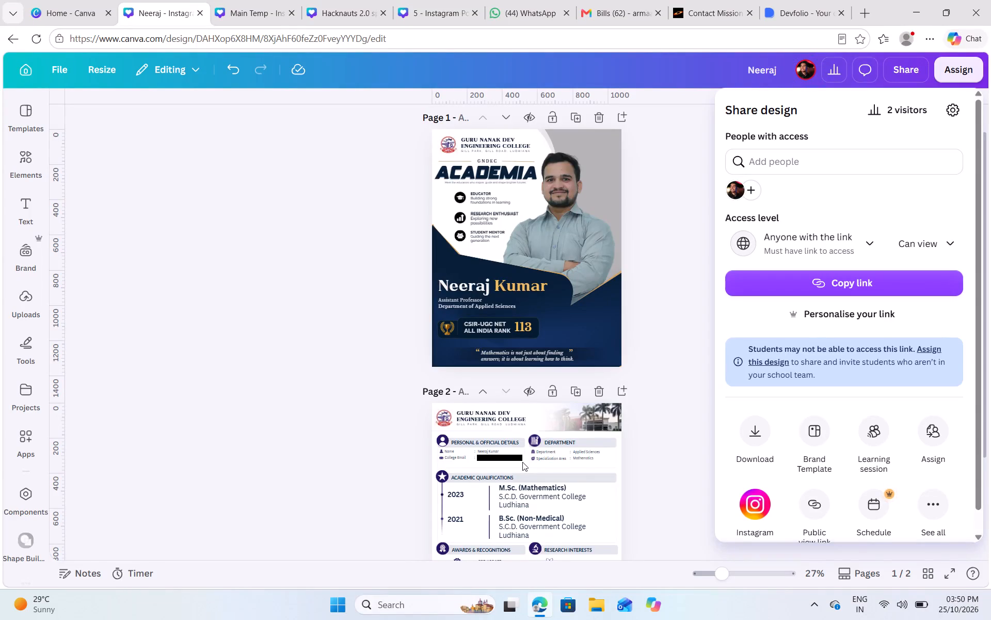
Switch to the Main Temp design and examine how the profile sections, headings and text on page 3 are laid out.
left_click(269, 0)
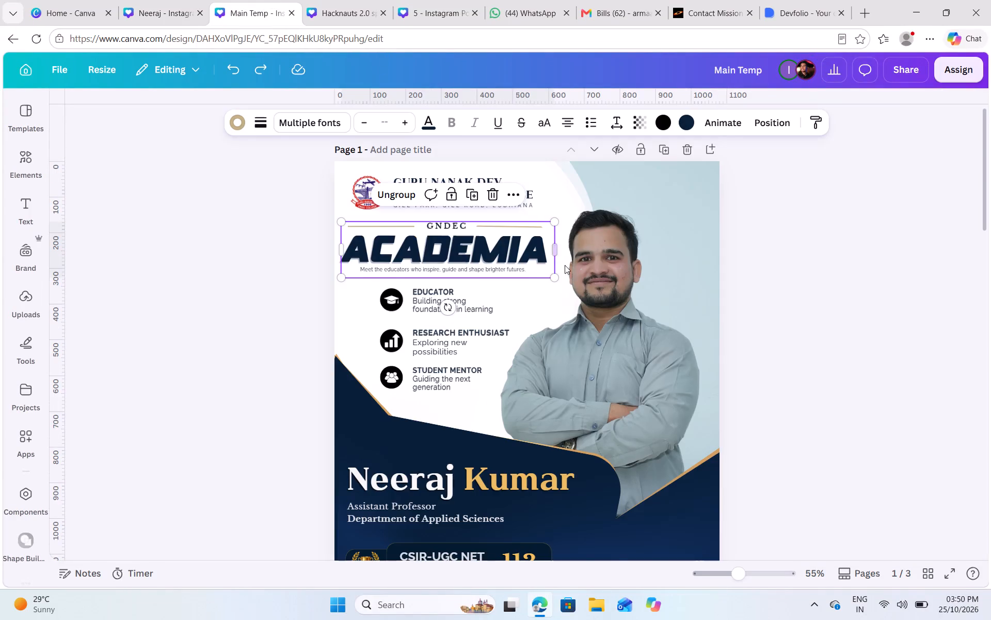
scroll(565, 265, "down", 11)
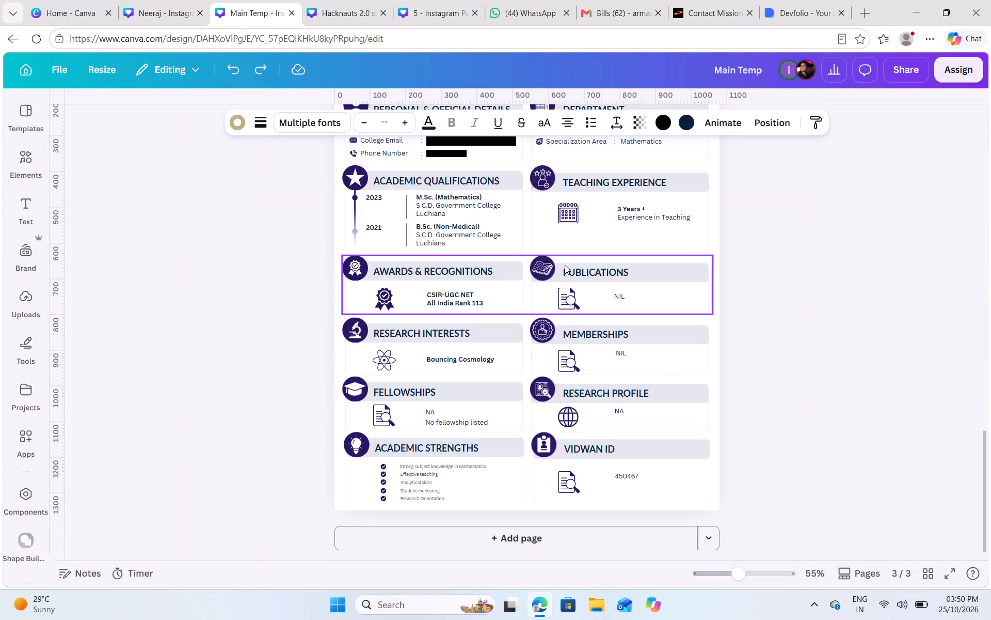
left_click(481, 192)
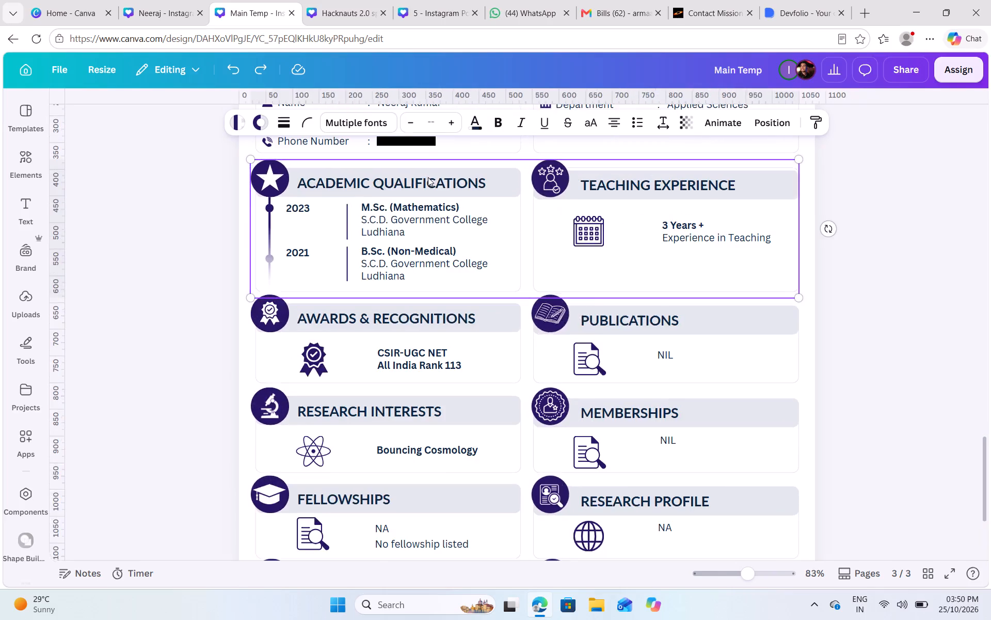
left_click(408, 233)
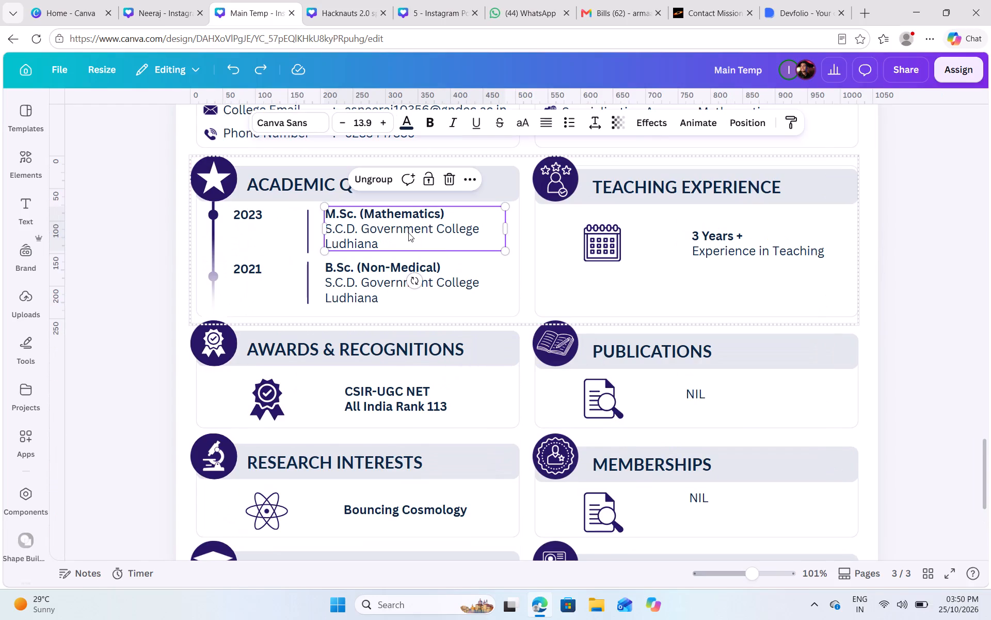
left_click(726, 244)
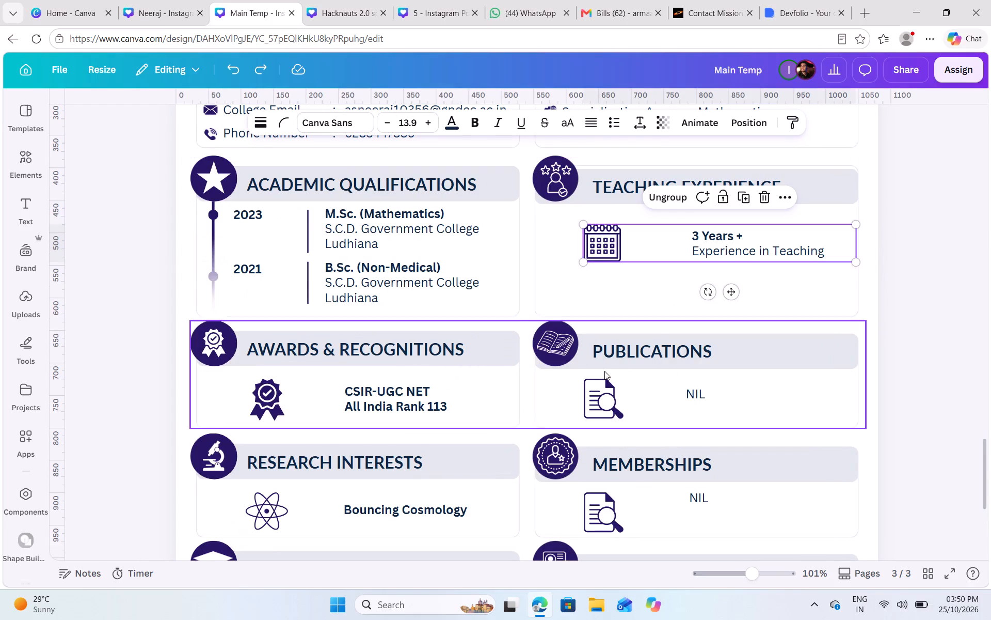
left_click(391, 395)
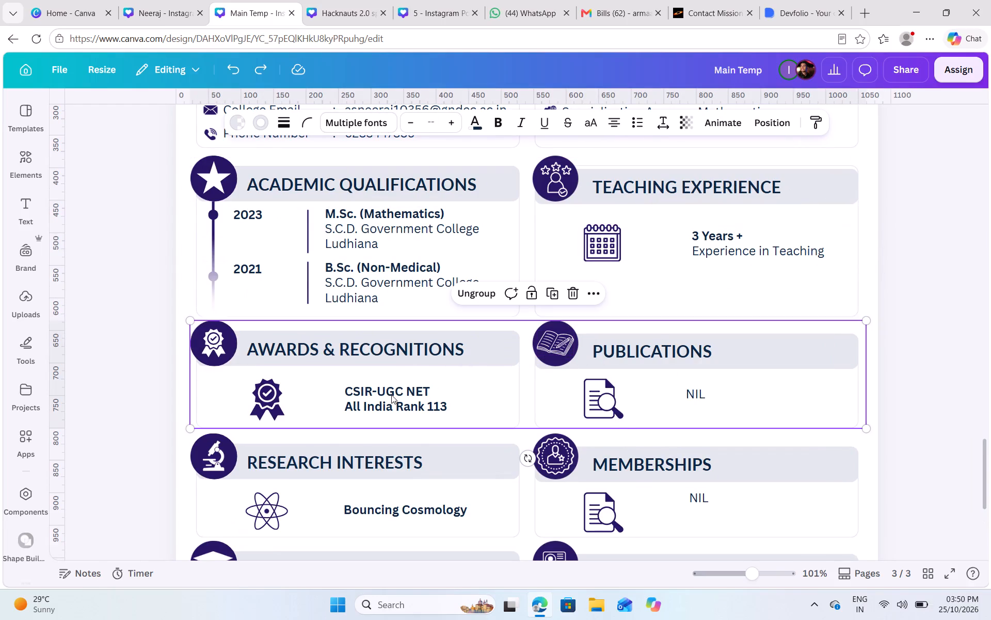
scroll(571, 246, "up", 1)
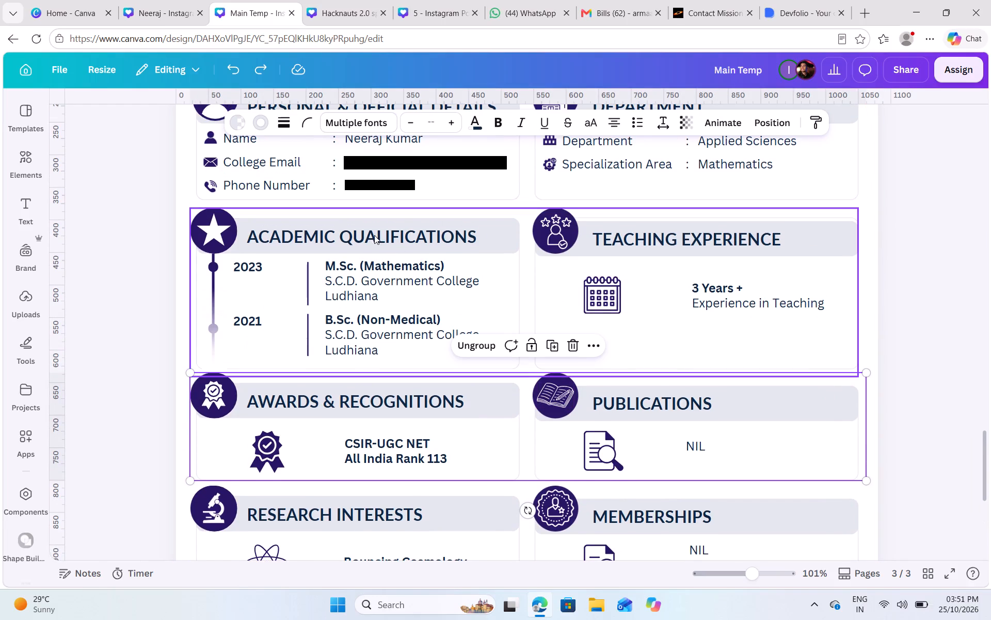
left_click(373, 236)
left_click(352, 239)
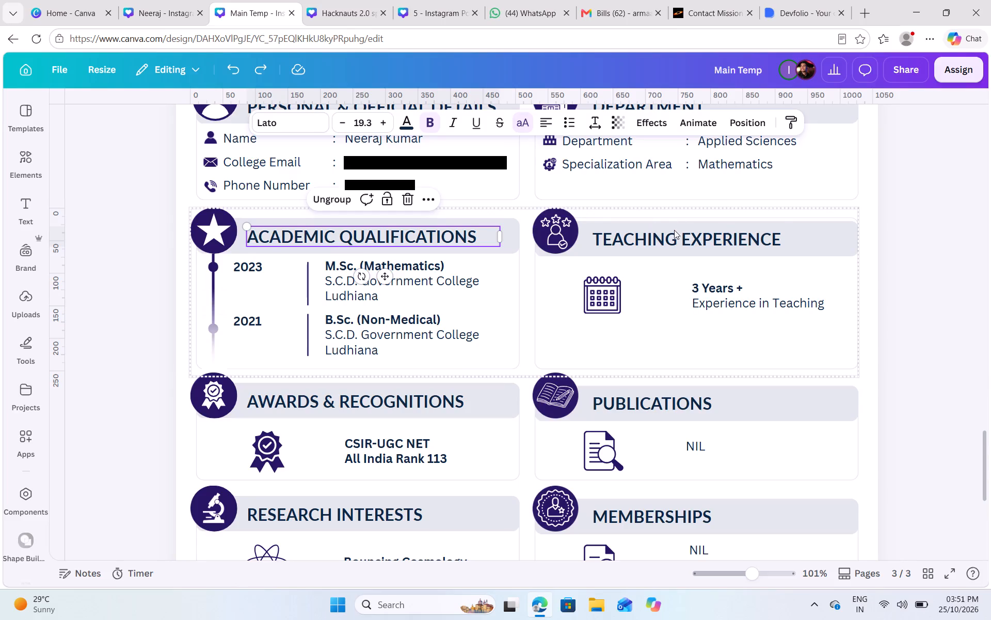
left_click(673, 240)
scroll(491, 308, "up", 1)
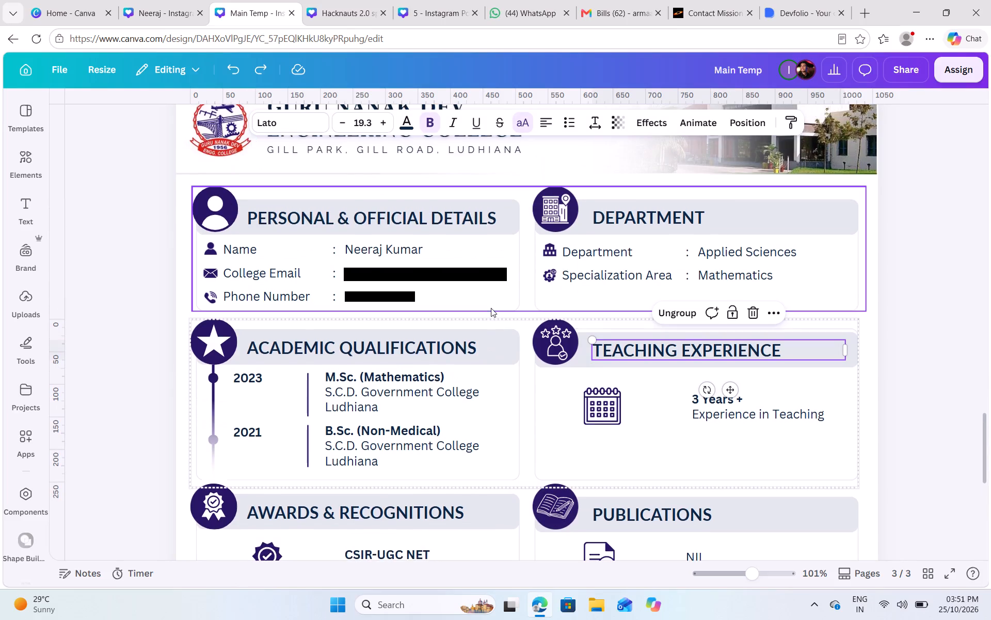
left_click(376, 265)
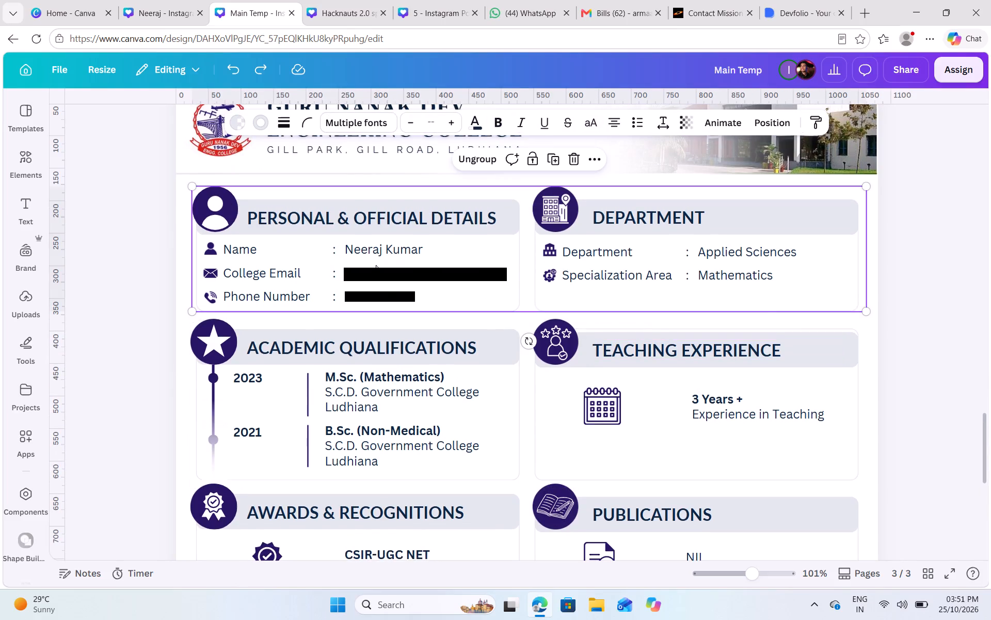
left_click(384, 286)
left_click(389, 406)
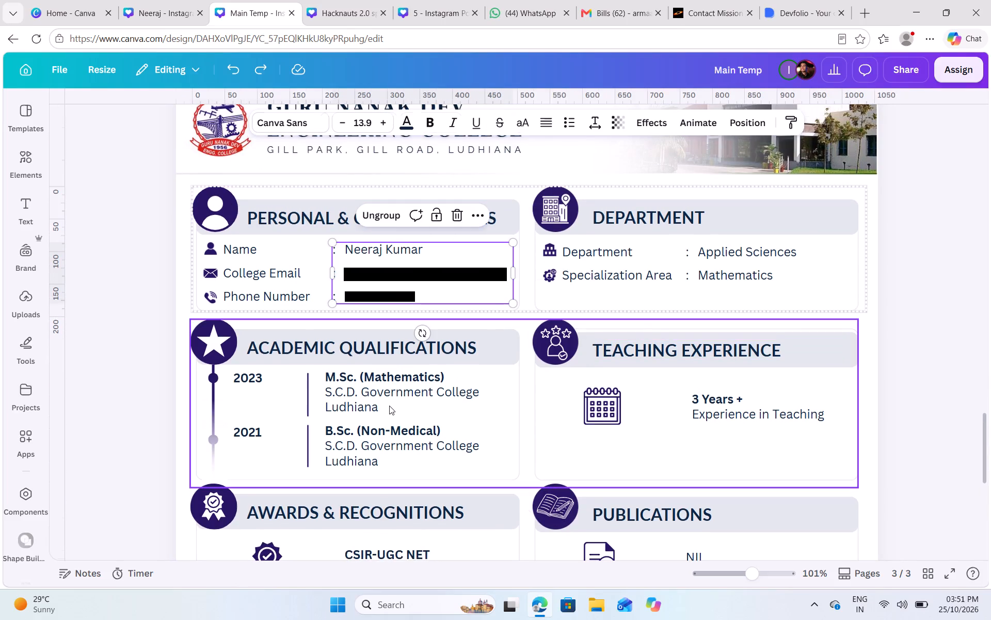
left_click(959, 366)
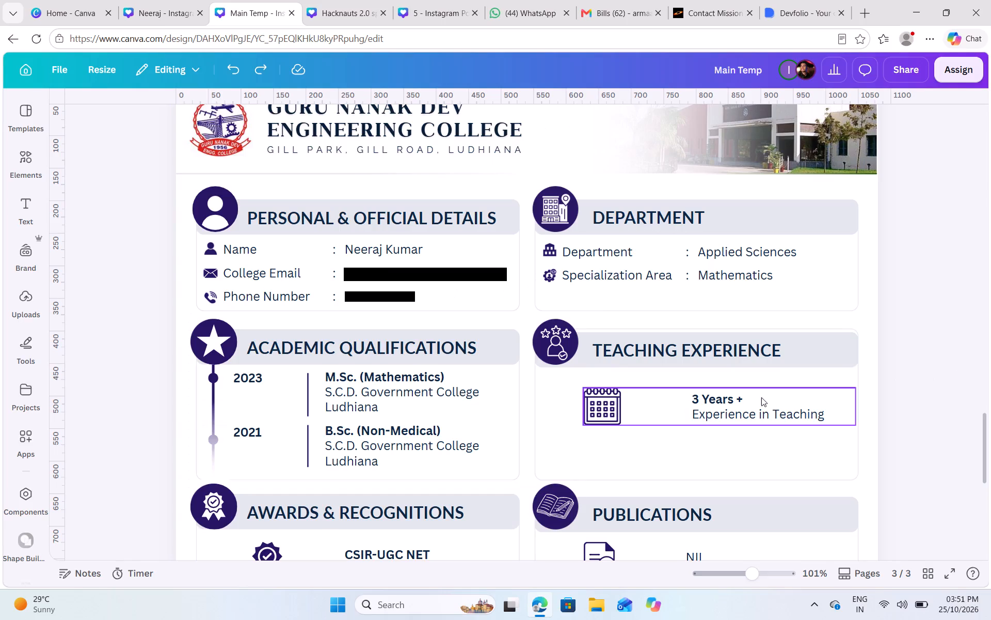
In the Neeraj design, delete the full-width Academic Qualifications heading, timeline and degree entries from page 2.
left_click(163, 0)
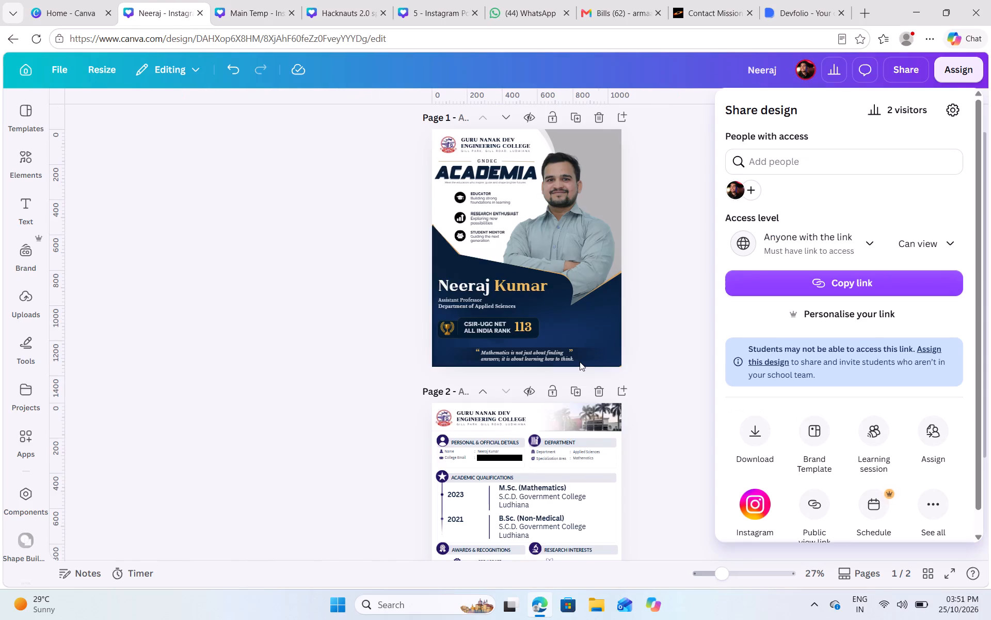
scroll(580, 362, "down", 4)
scroll(570, 422, "down", 1)
left_click(654, 392)
scroll(654, 392, "down", 4)
left_click_drag(408, 356, 475, 392)
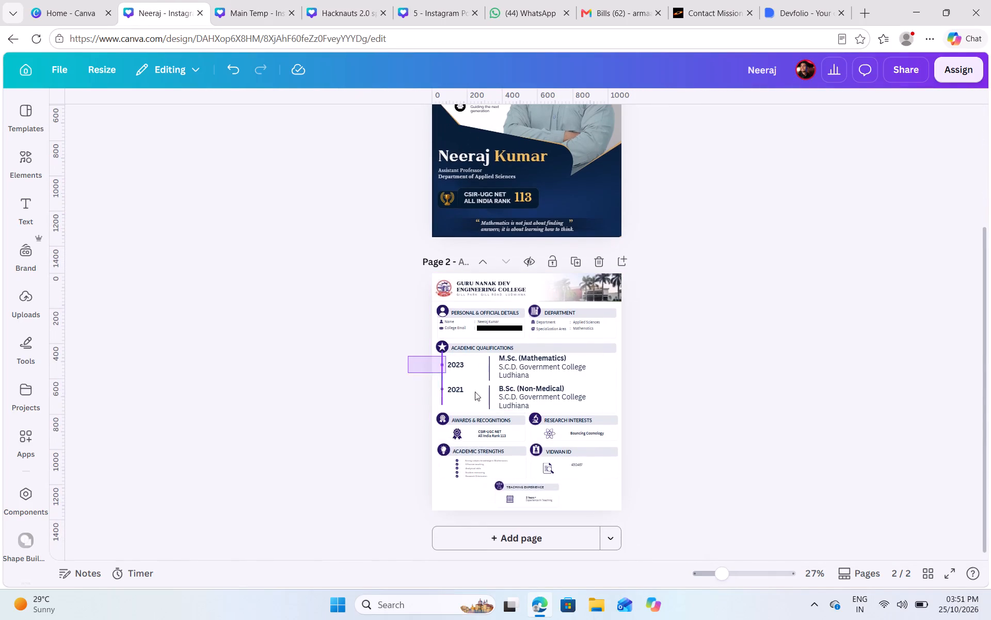
left_click_drag(475, 392, 633, 495)
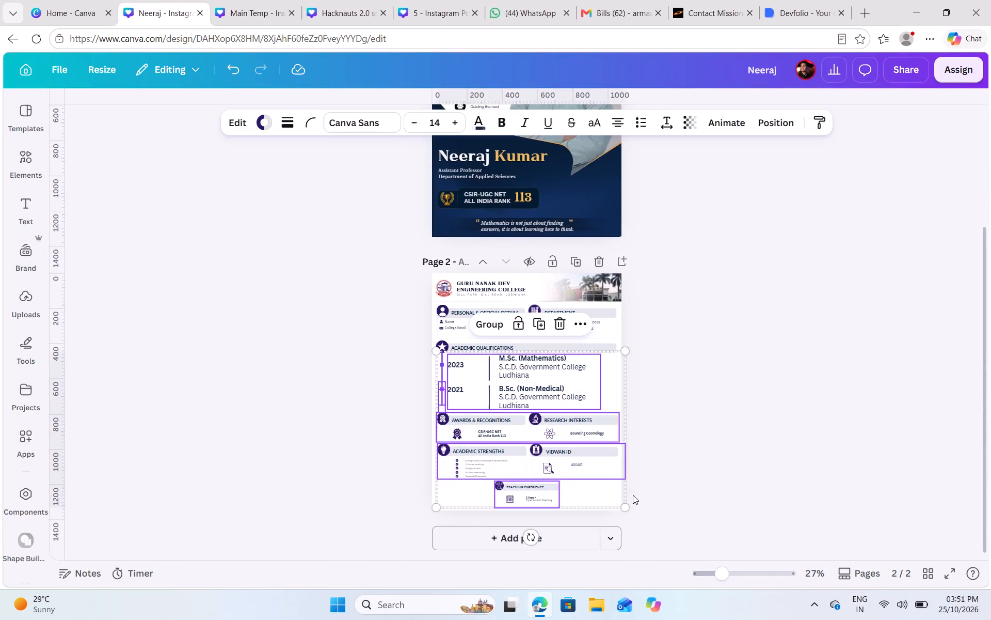
left_click(673, 451)
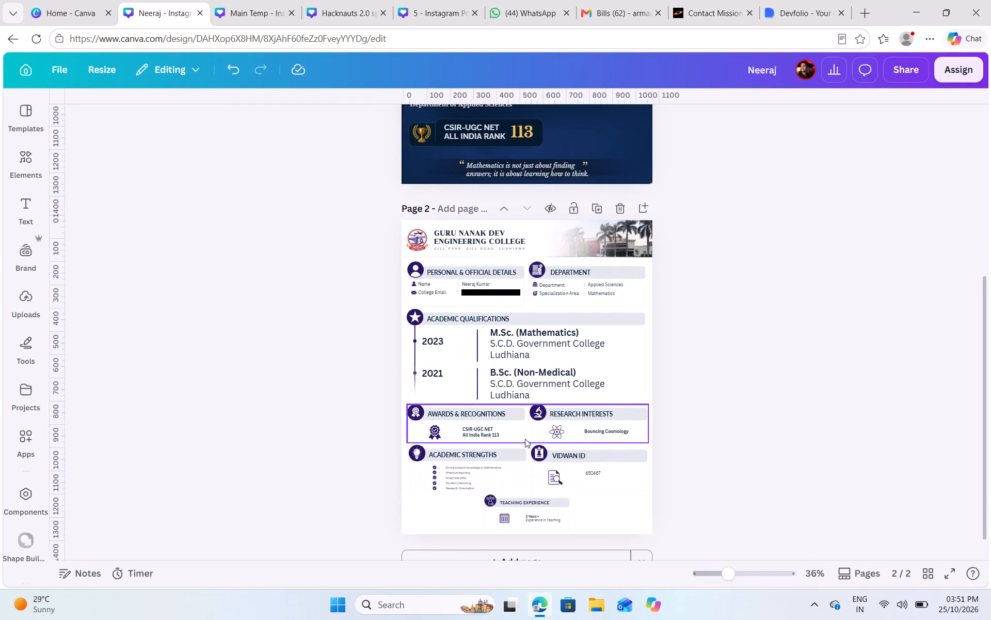
left_click(465, 381)
left_click(370, 336)
left_click_drag(371, 318, 418, 336)
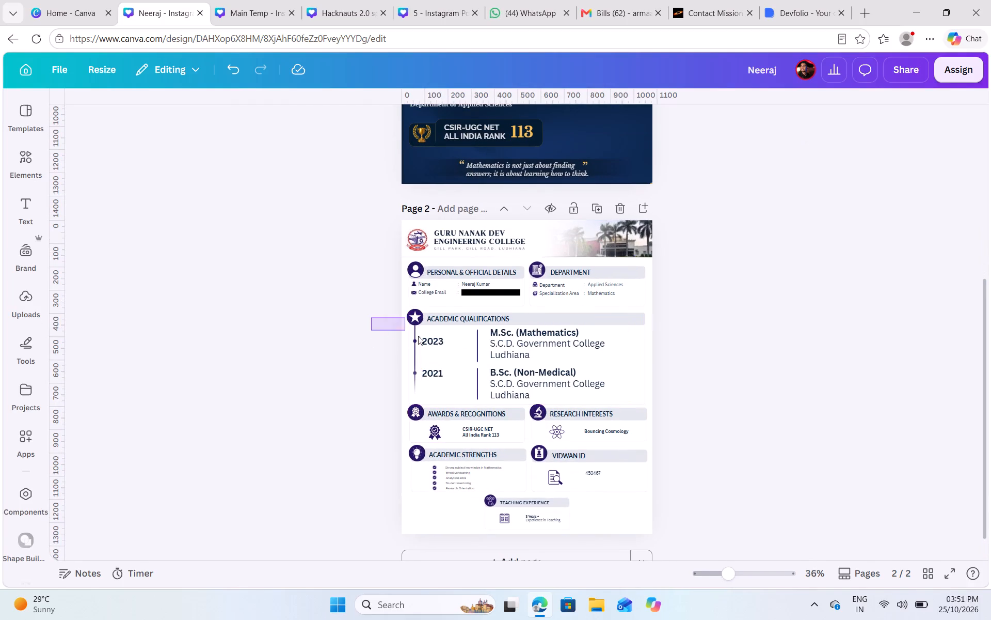
left_click_drag(418, 336, 663, 395)
key("Delete")
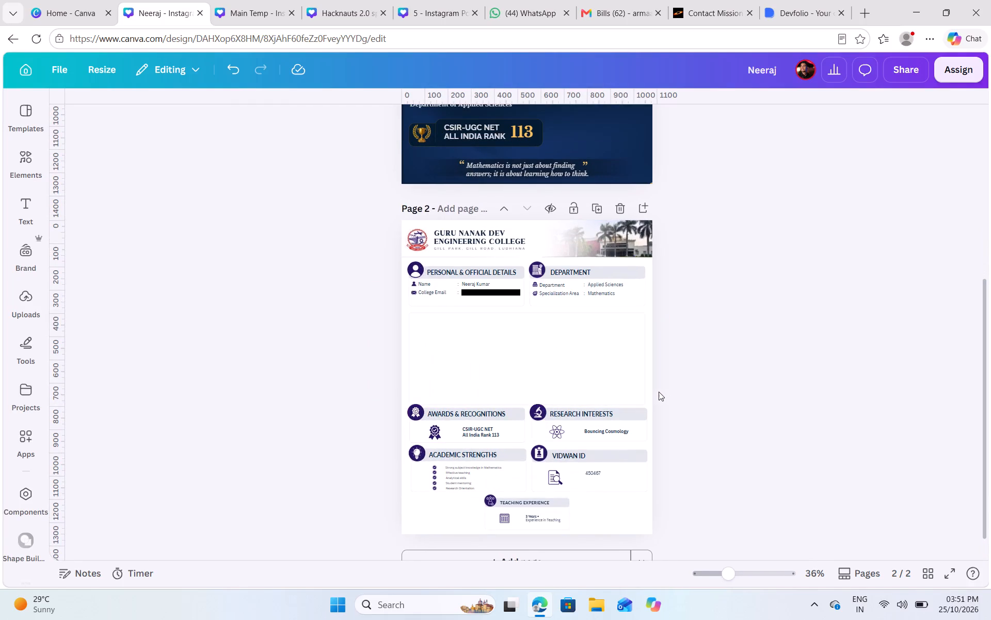
Remove the empty frame left where the Academic Qualifications section was on page 2.
left_click(465, 355)
key("Delete")
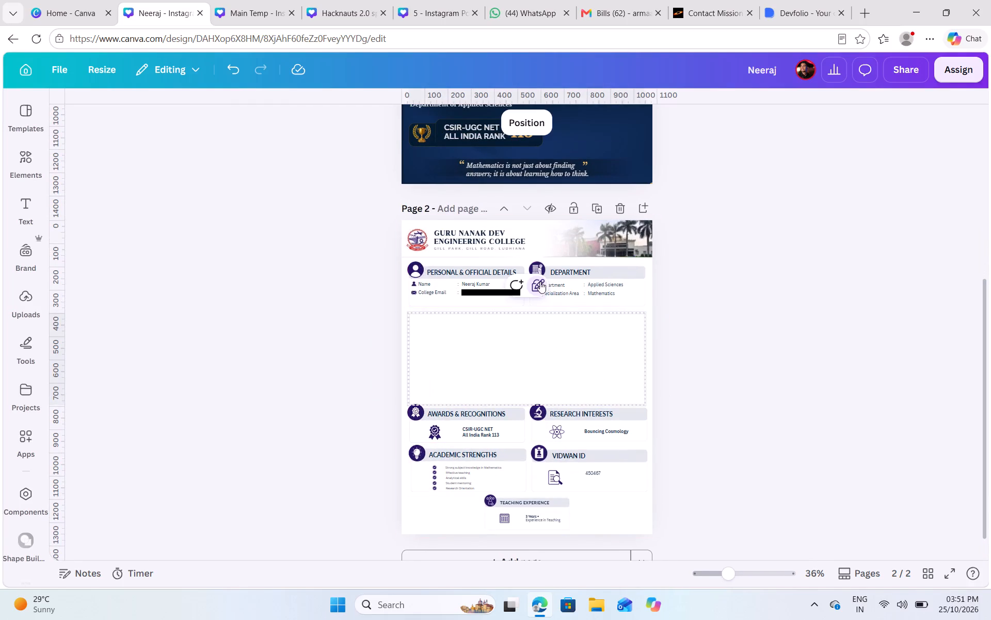
left_click(536, 281)
left_click(536, 282)
left_click(548, 292)
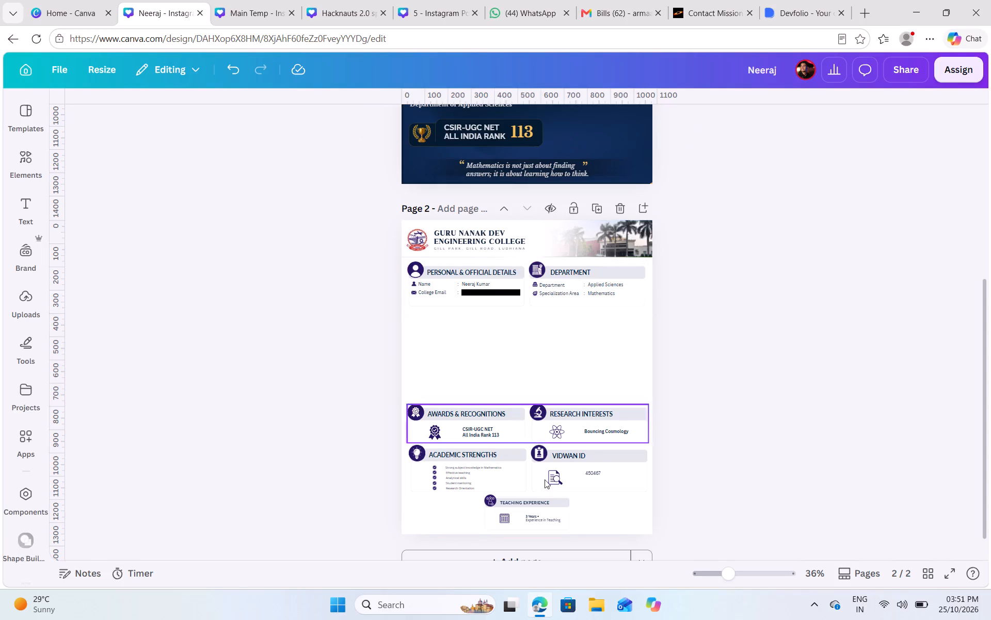
Delete the small Teaching Experience block at the foot of page 2.
left_click(545, 498)
left_click(569, 463)
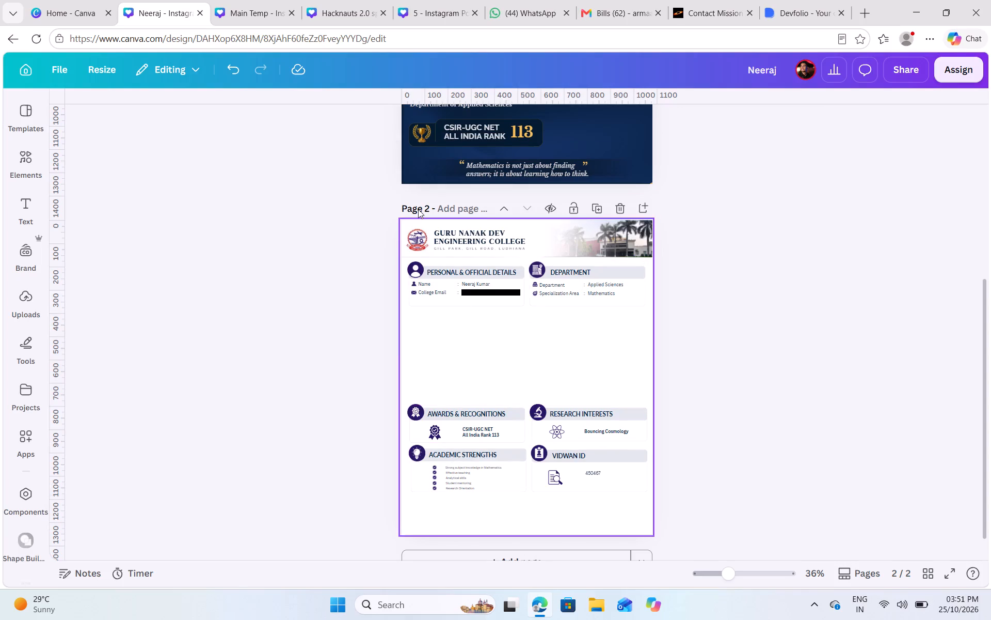
Copy the grouped Academic Qualifications and Teaching Experience row from Main Temp into page 2 of the Neeraj design.
left_click(260, 1)
left_click(388, 384)
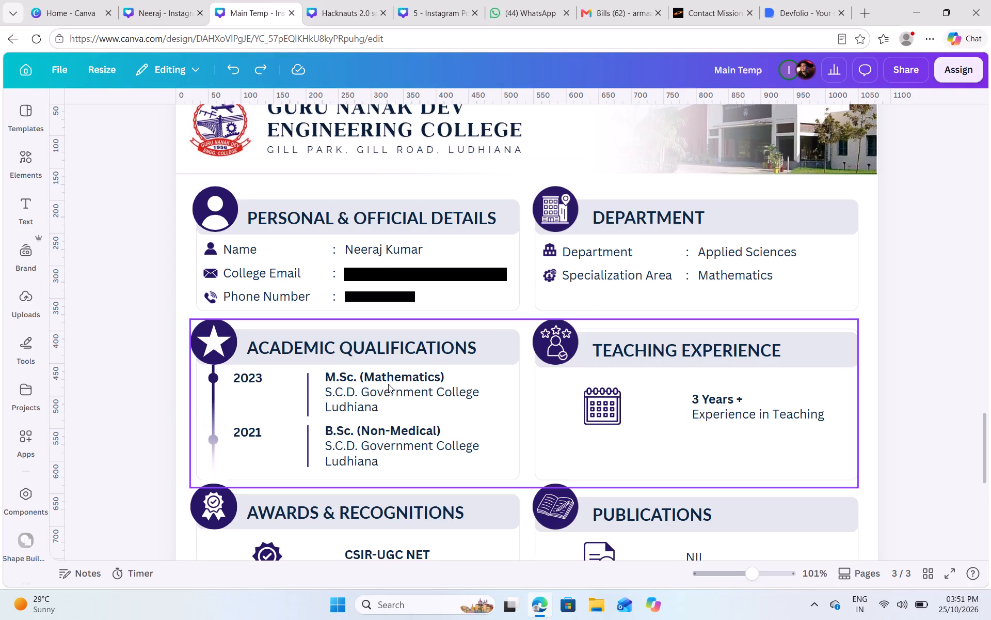
key("ctrl+c")
left_click(151, 0)
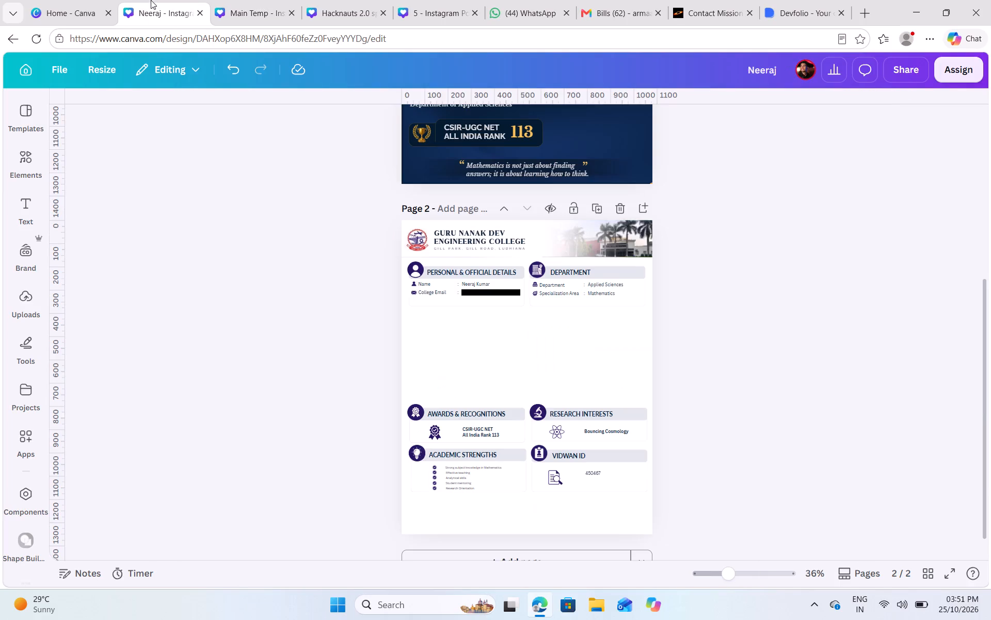
key("ctrl+v")
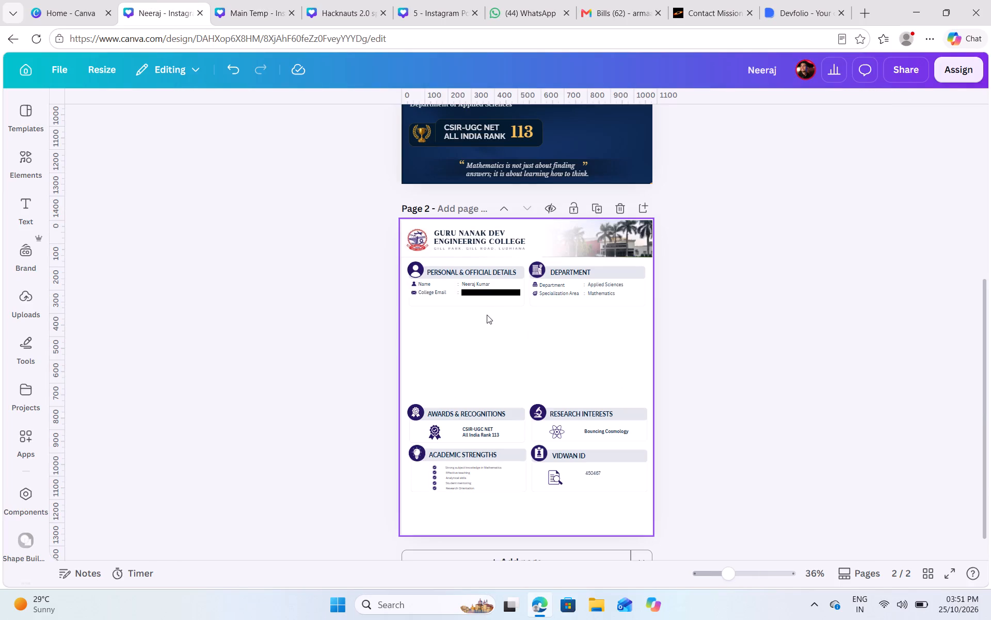
left_click(672, 374)
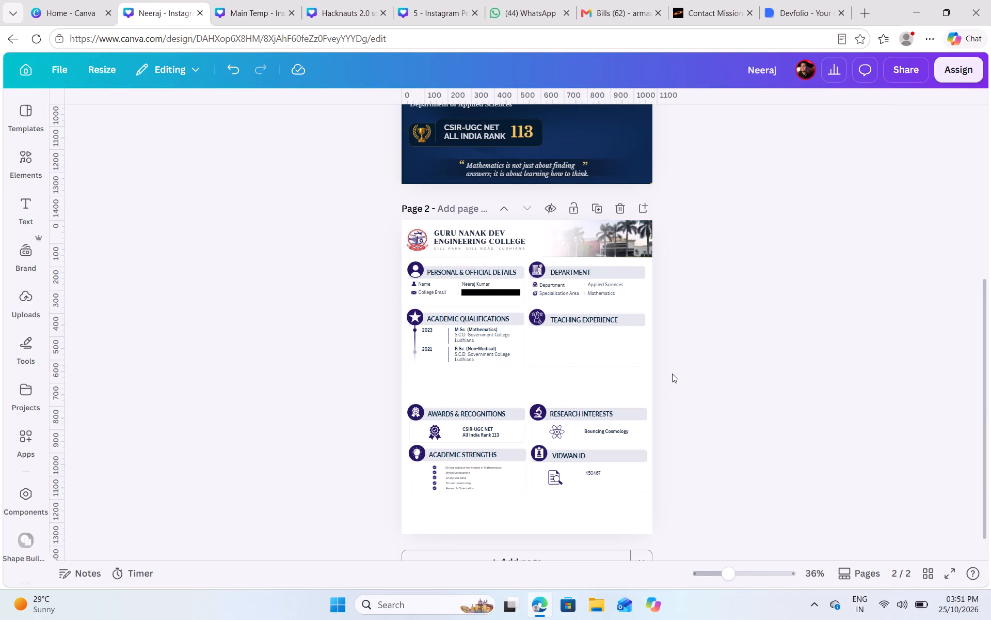
Copy the calendar icon and "3 Years + Experience in Teaching" entry from Main Temp into page 2 of the Neeraj design.
left_click(277, 0)
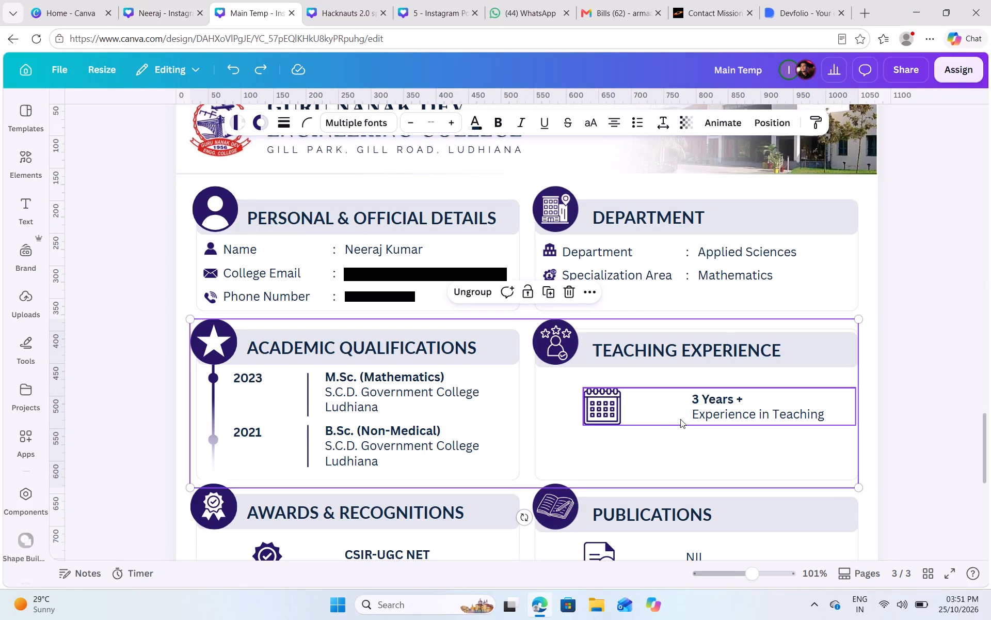
left_click(613, 397)
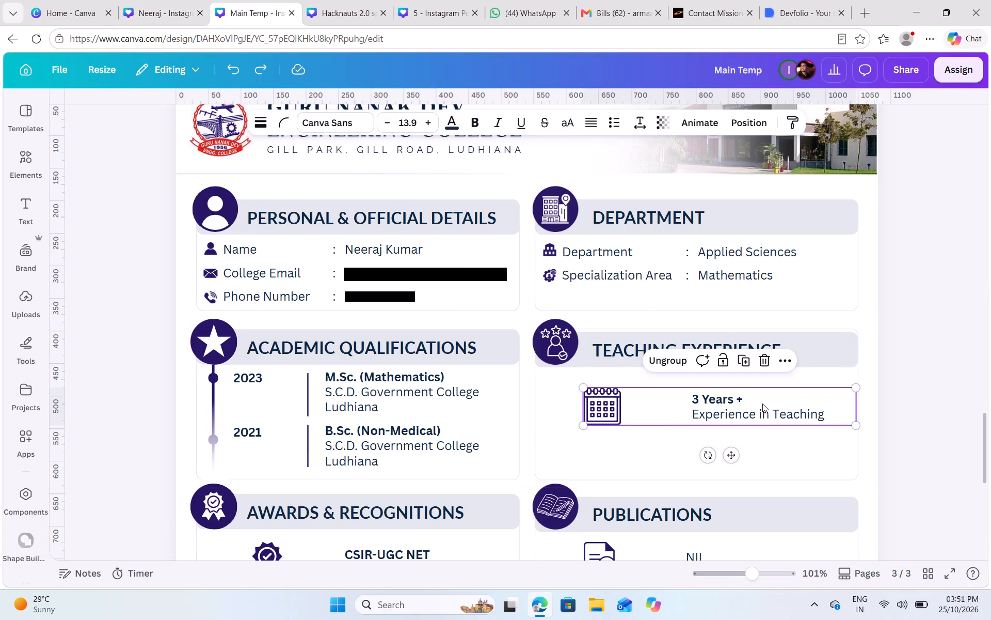
key("ctrl+c")
left_click(161, 0)
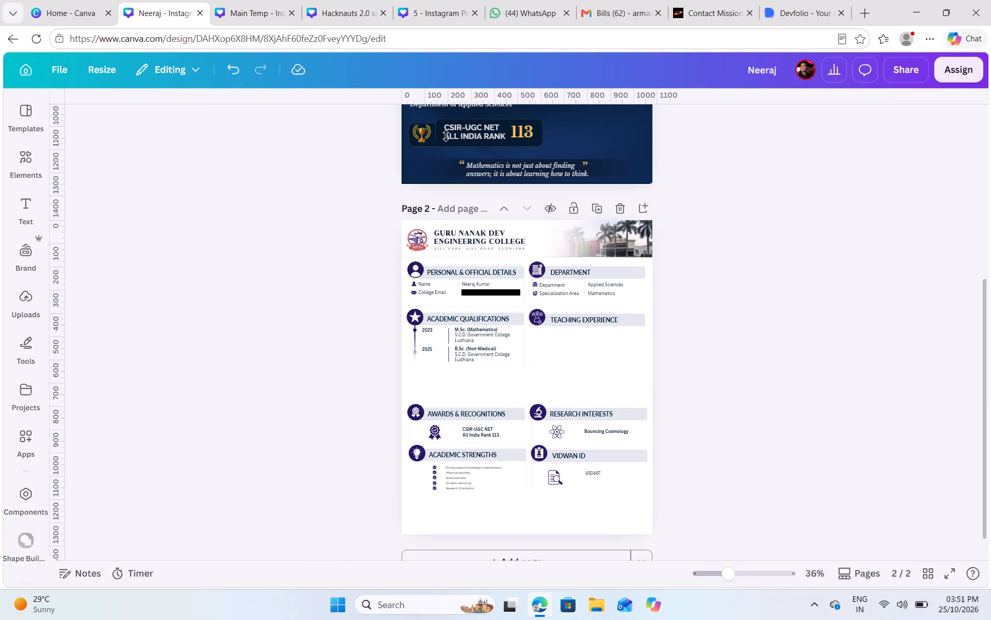
key("ctrl+v")
left_click(752, 403)
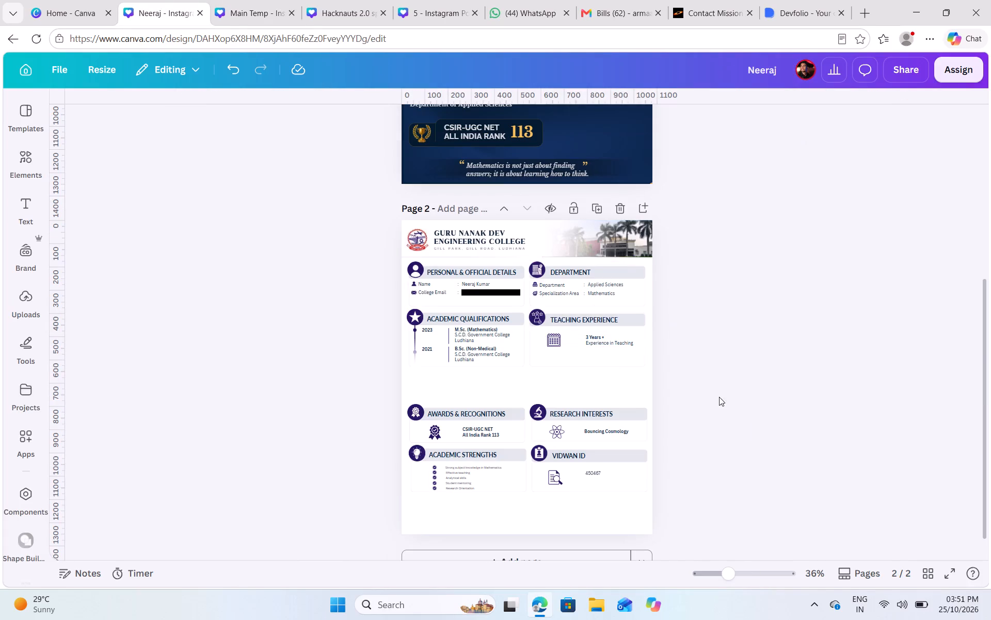
Move the Awards & Recognitions and Research Interests row up to sit just below the Academic Qualifications row.
left_click(659, 486)
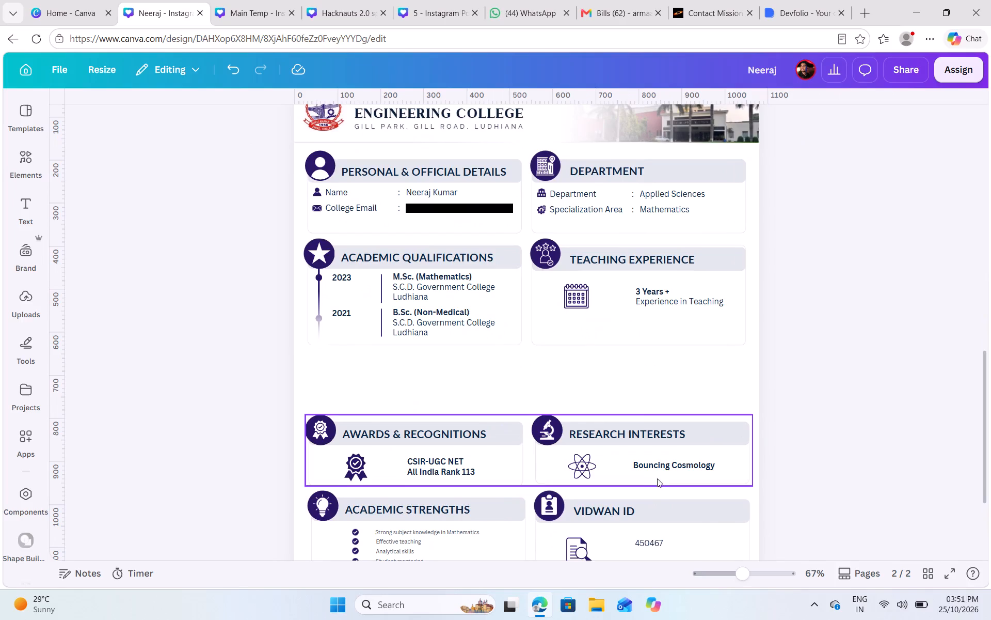
left_click_drag(650, 463, 650, 385)
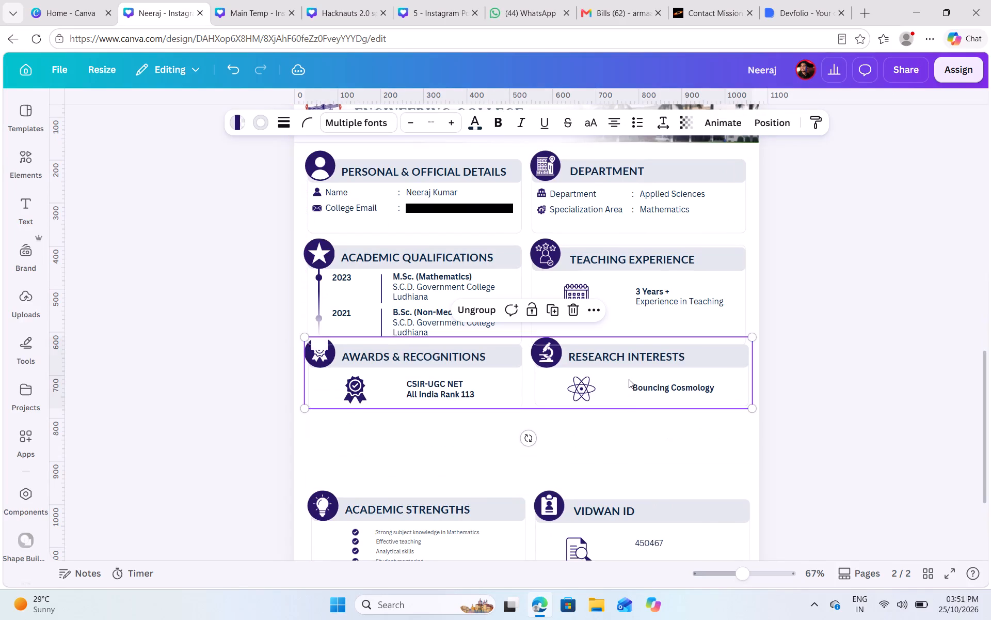
left_click_drag(629, 378, 626, 394)
left_click(776, 371)
Move the Academic Strengths and Vidwan ID row up to sit directly below the Awards & Recognitions row.
left_click_drag(691, 523, 689, 454)
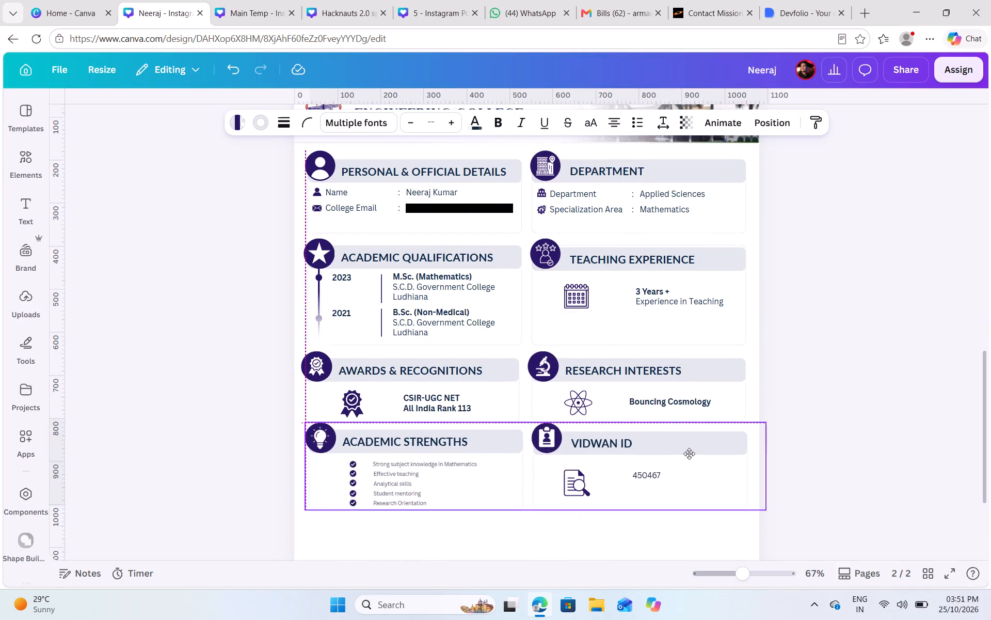
left_click_drag(689, 454, 689, 453)
left_click(802, 452)
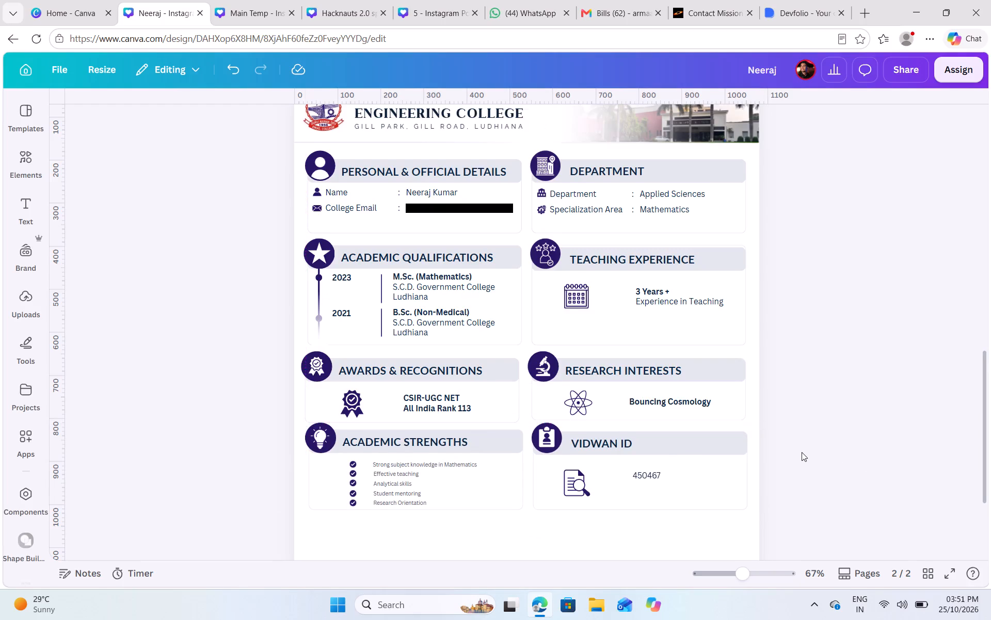
scroll(802, 452, "up", 1)
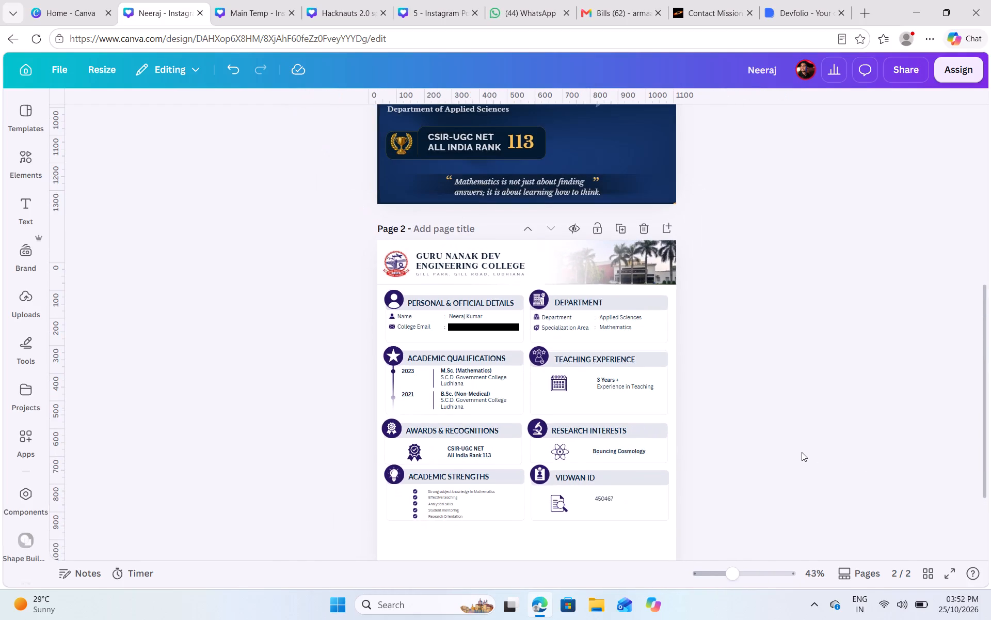
Review both pages of the profile design, examining the layout of the section rows on page 2.
scroll(802, 452, "down", 1)
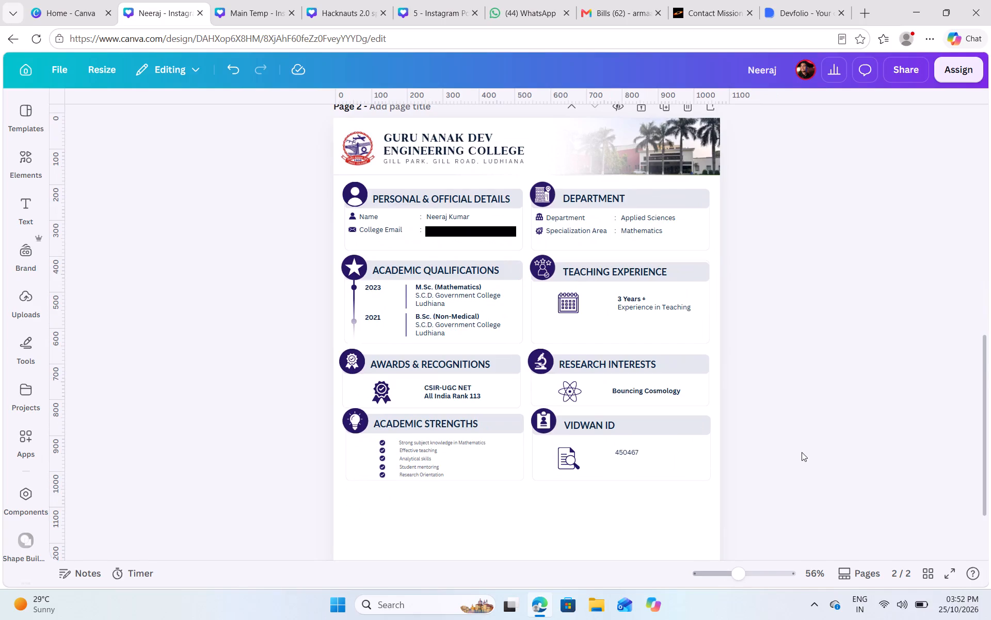
scroll(802, 452, "up", 2)
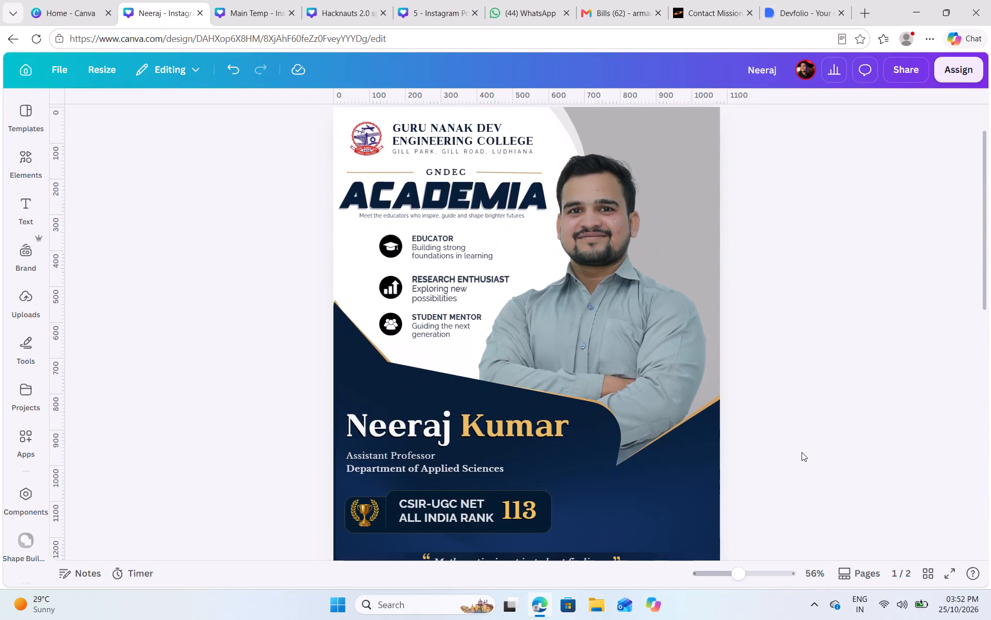
scroll(802, 452, "down", 5)
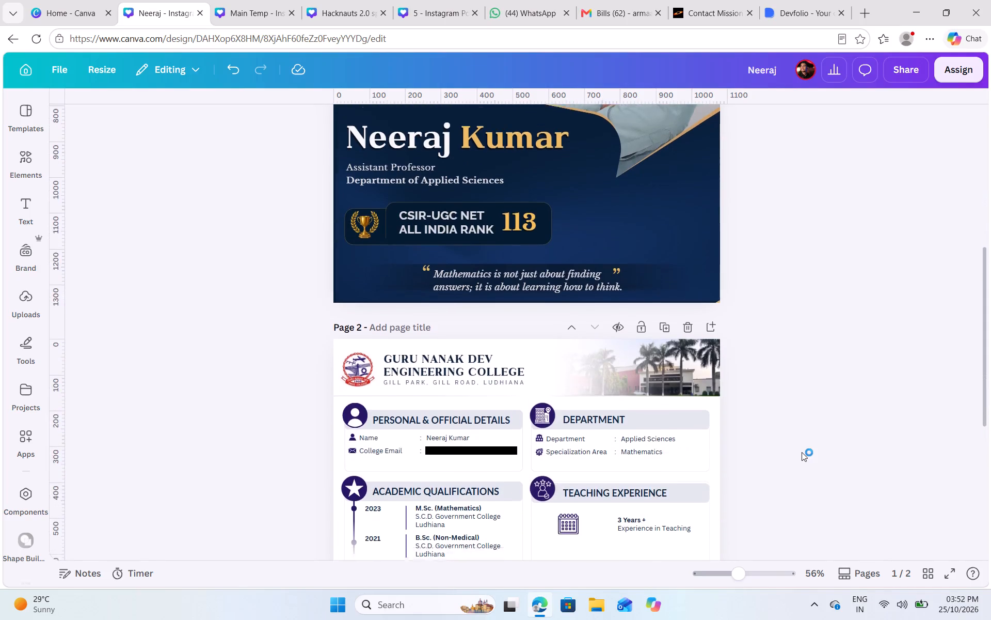
scroll(802, 452, "down", 4)
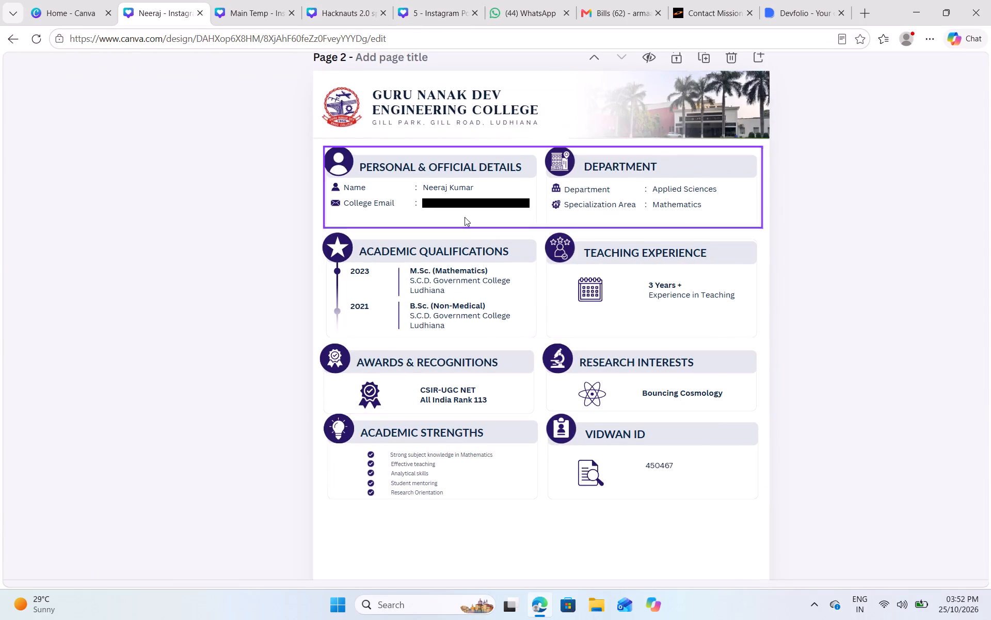
scroll(482, 232, "down", 2)
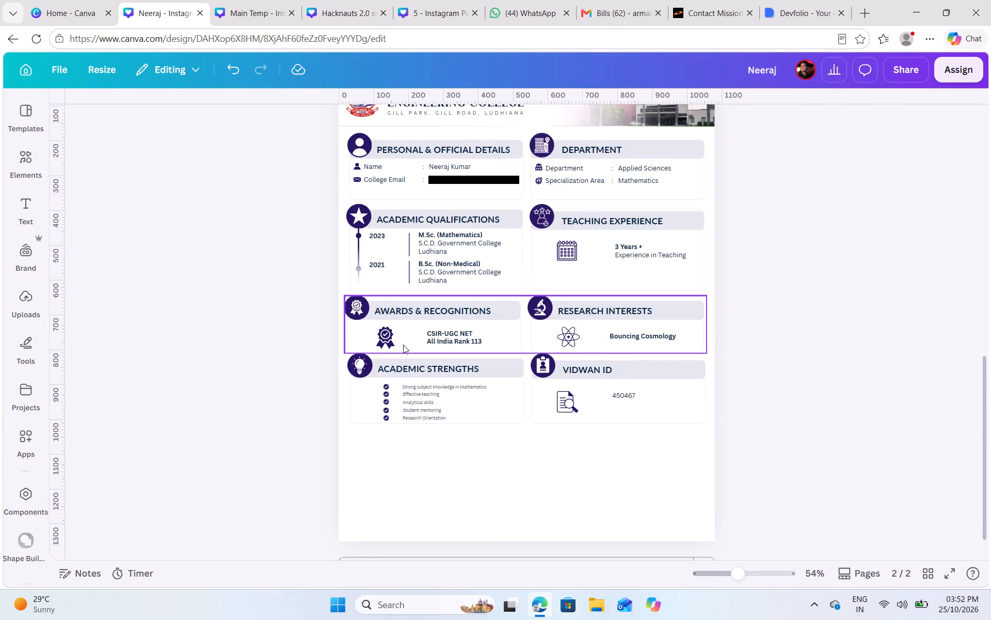
Check the font size of the B.Sc. (Non-Medical) text under Academic Qualifications.
left_click(391, 240)
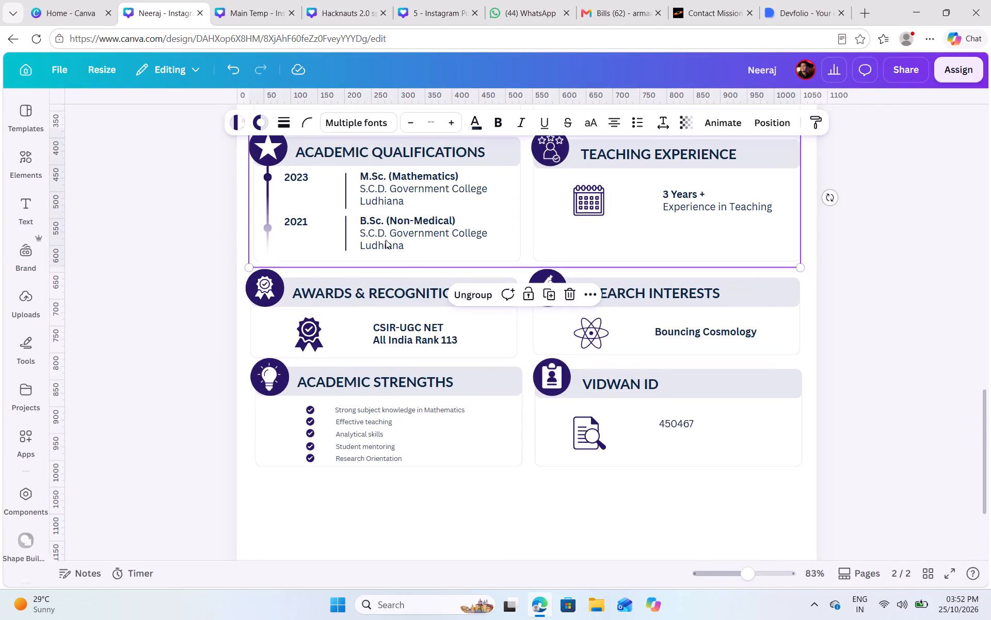
left_click(385, 240)
left_click(386, 235)
left_click(385, 238)
double_click(382, 243)
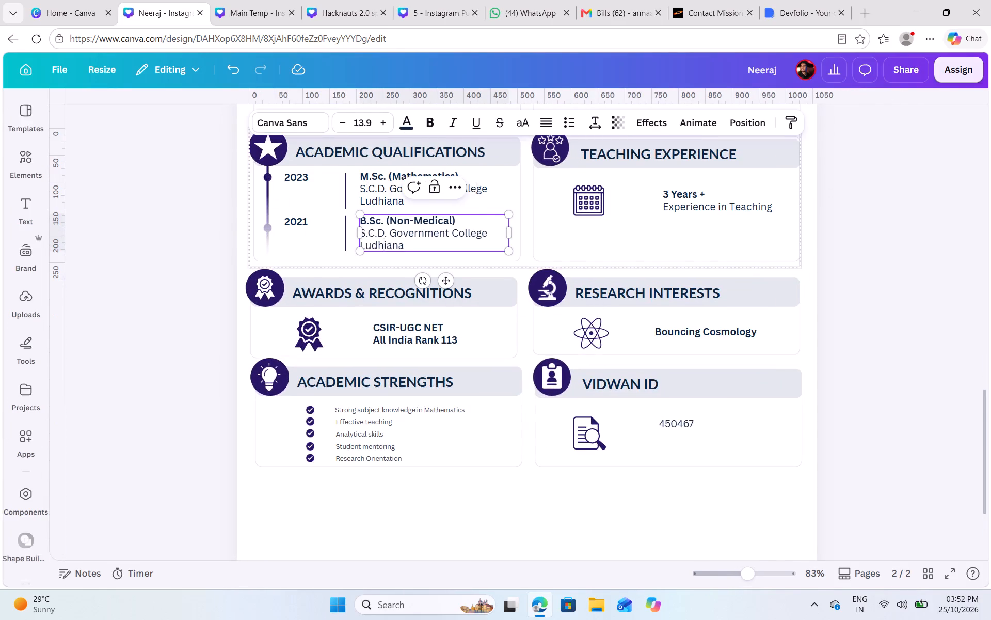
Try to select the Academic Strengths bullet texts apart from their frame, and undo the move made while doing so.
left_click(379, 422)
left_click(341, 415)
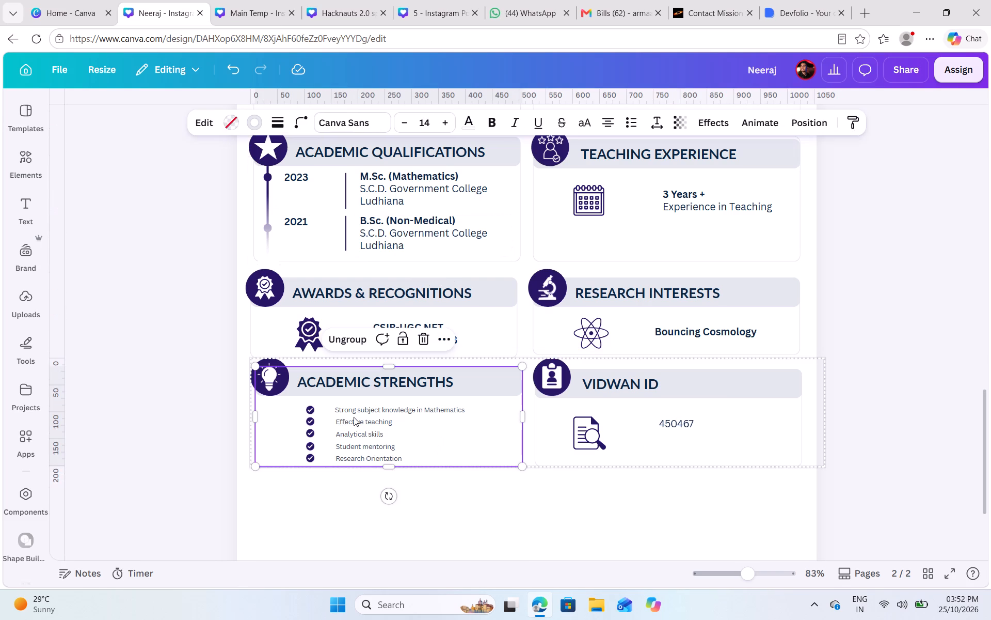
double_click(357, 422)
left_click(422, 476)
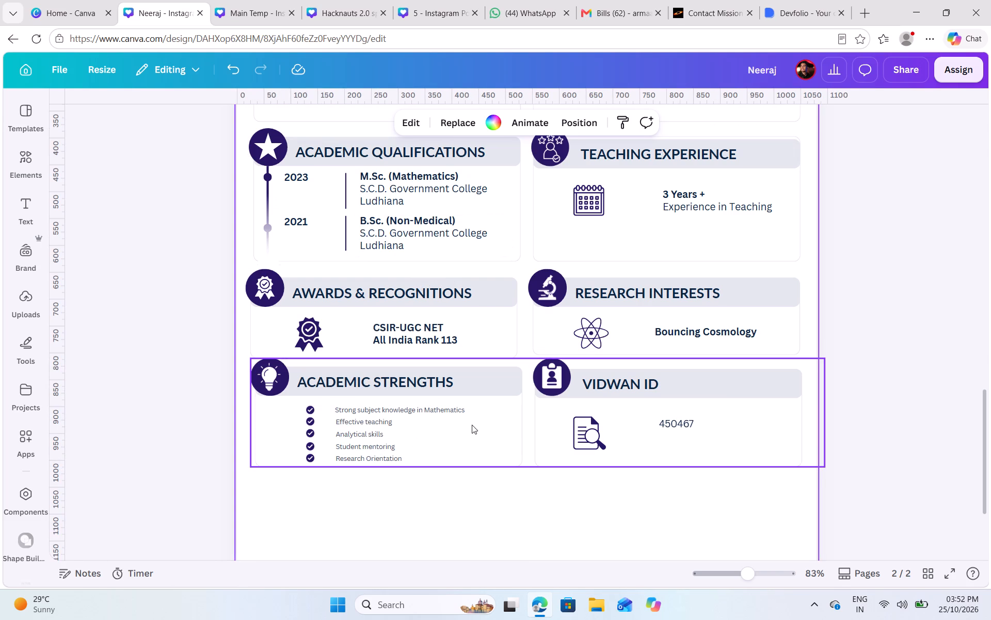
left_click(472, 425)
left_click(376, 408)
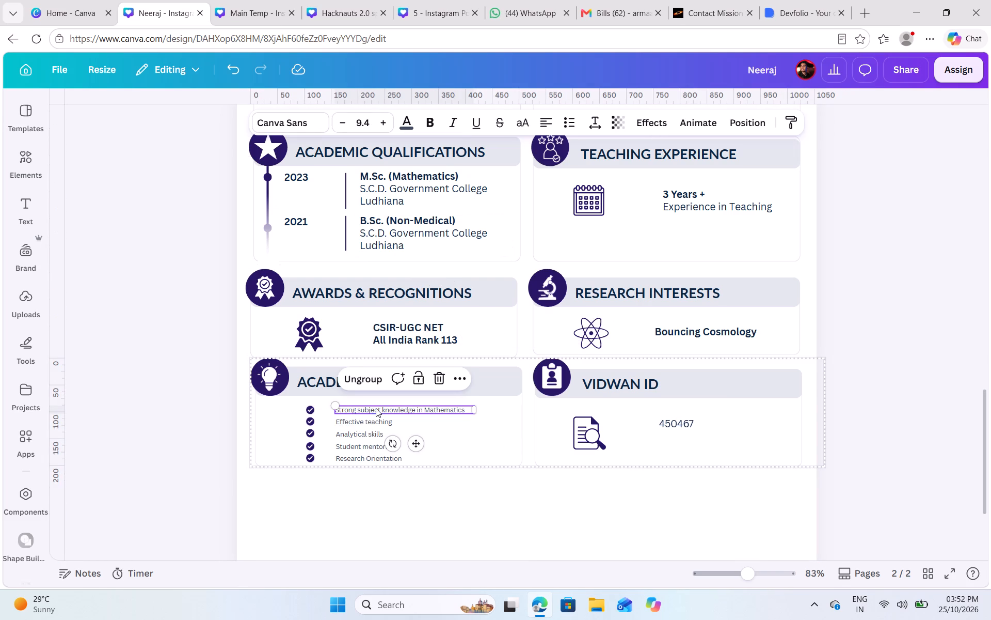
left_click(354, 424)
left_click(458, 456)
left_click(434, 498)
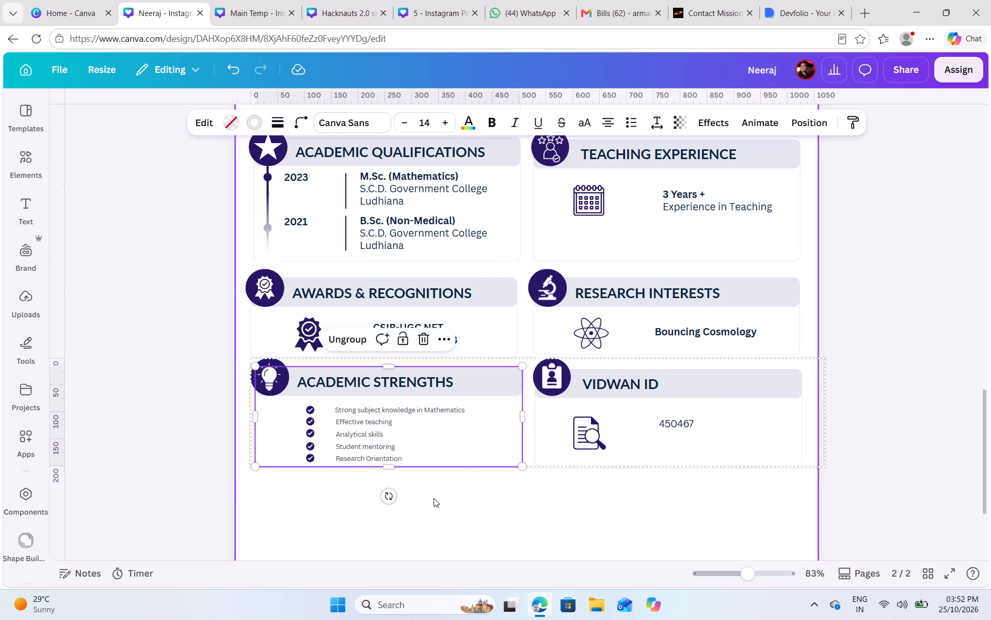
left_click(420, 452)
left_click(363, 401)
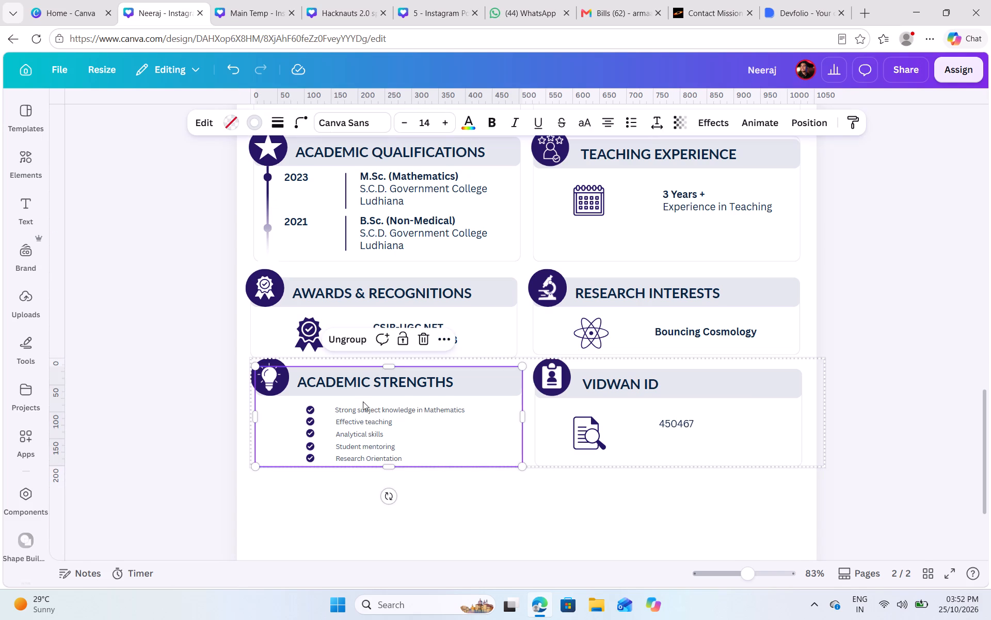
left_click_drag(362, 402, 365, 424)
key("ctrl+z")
Ungroup the Academic Strengths frame from its row.
left_click(361, 460)
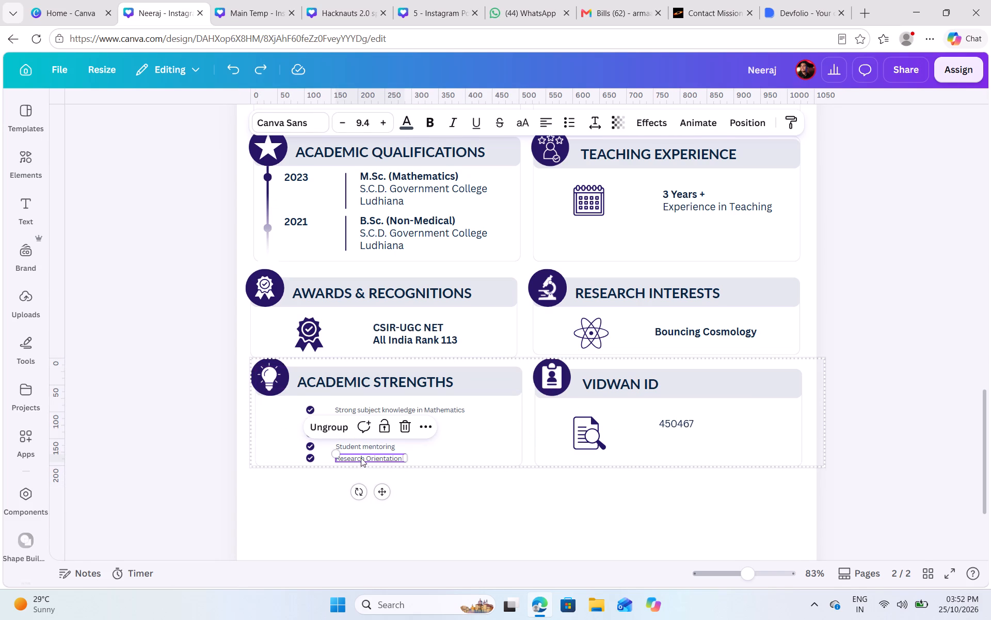
left_click(475, 427)
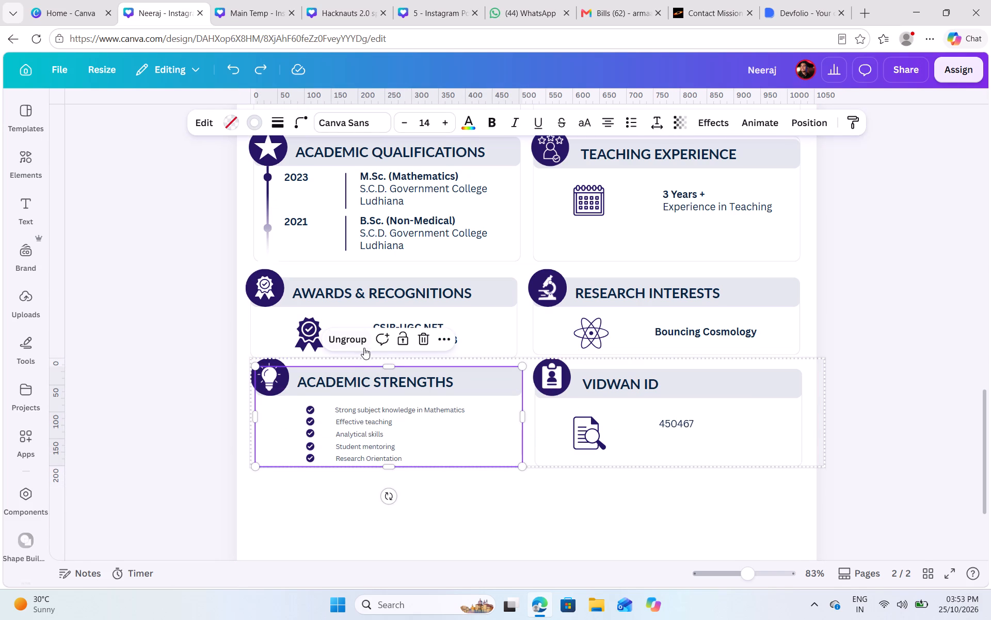
left_click(357, 344)
left_click(484, 509)
left_click(473, 437)
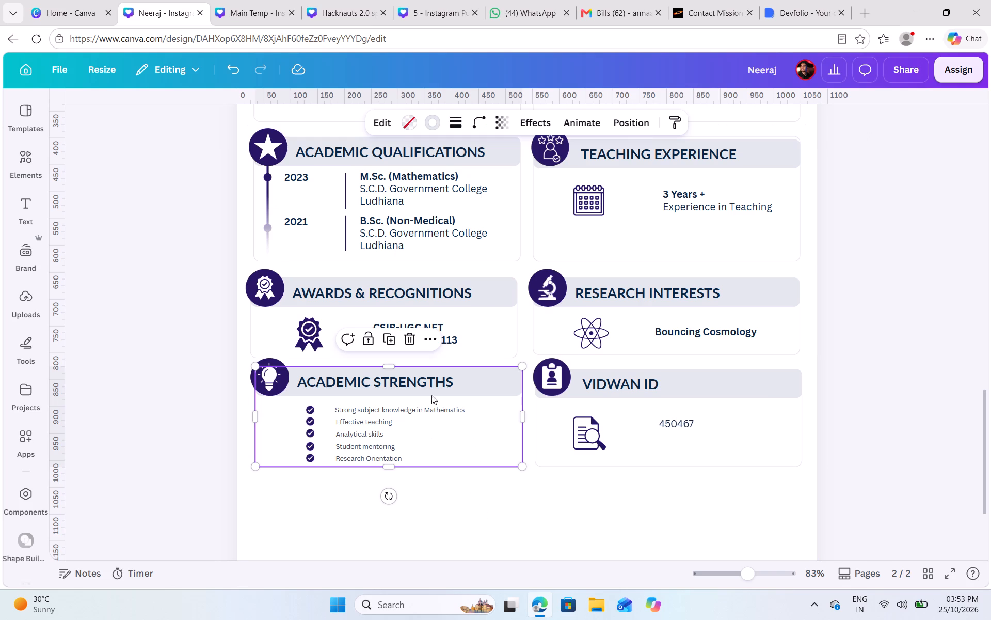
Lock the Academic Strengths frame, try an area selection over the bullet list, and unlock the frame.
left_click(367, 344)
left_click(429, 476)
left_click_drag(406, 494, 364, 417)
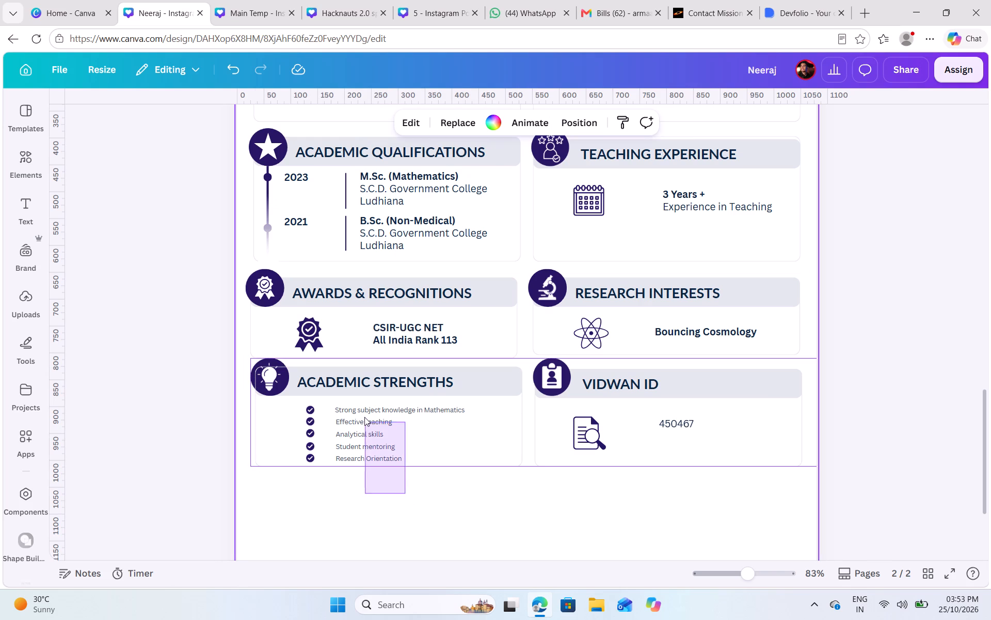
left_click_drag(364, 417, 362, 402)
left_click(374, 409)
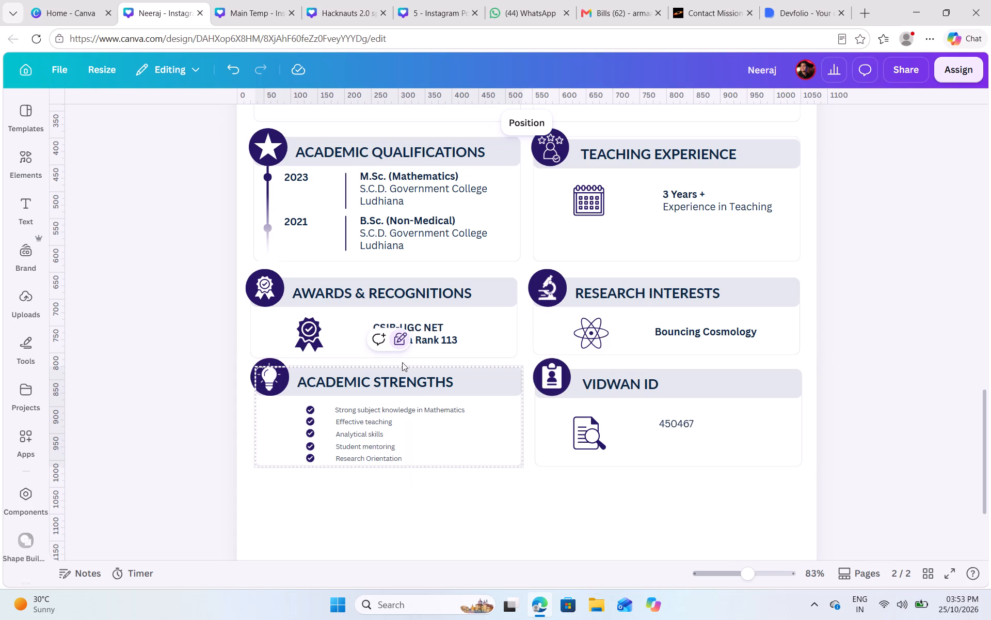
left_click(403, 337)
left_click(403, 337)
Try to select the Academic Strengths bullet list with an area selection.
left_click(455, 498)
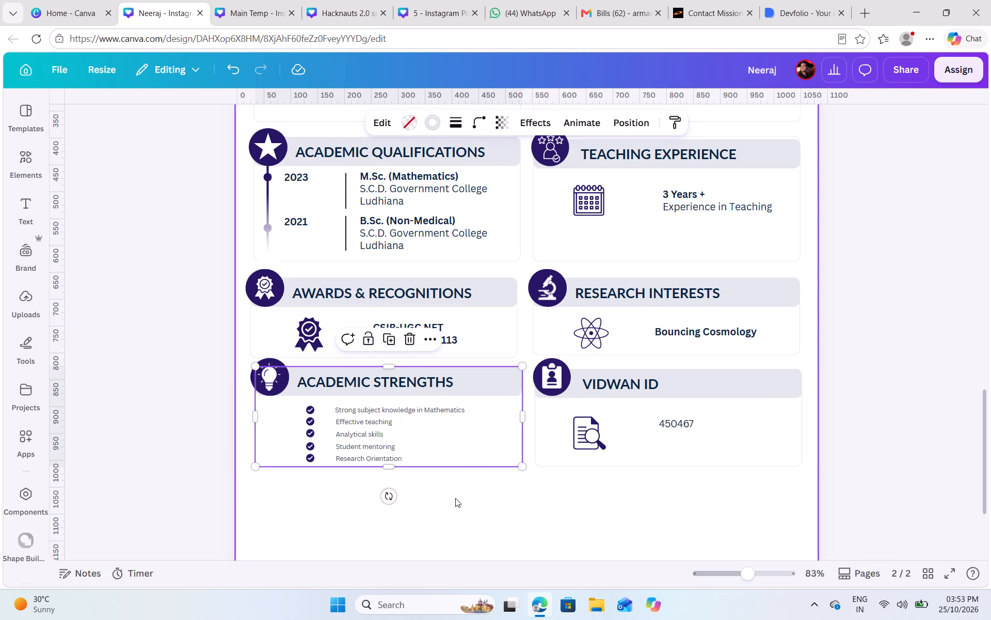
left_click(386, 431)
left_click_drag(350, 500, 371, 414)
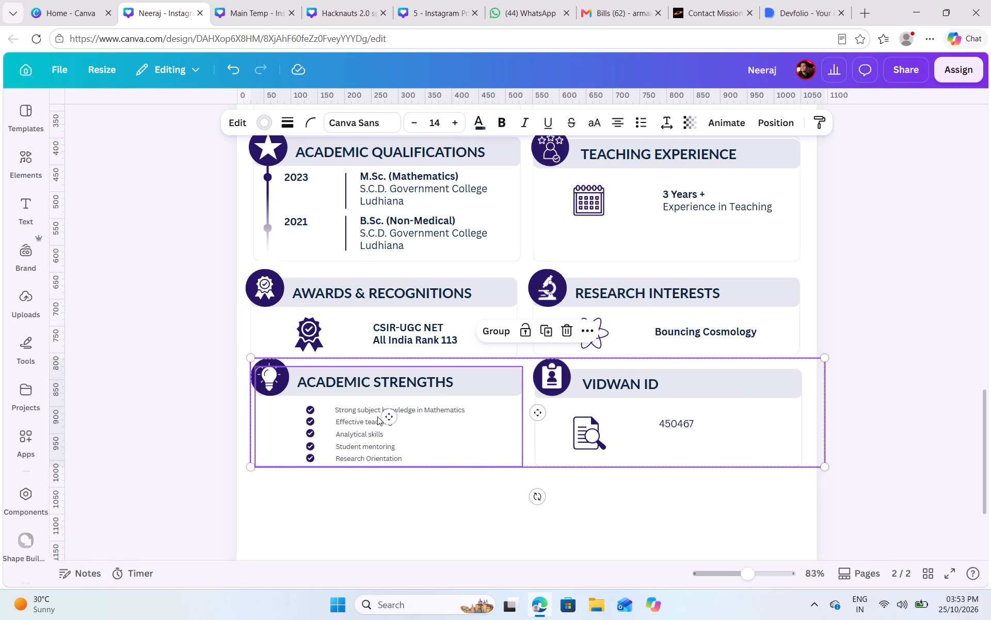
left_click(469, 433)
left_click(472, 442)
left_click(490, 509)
Send the Academic Strengths frame to the back and lock it in place.
left_click(479, 435)
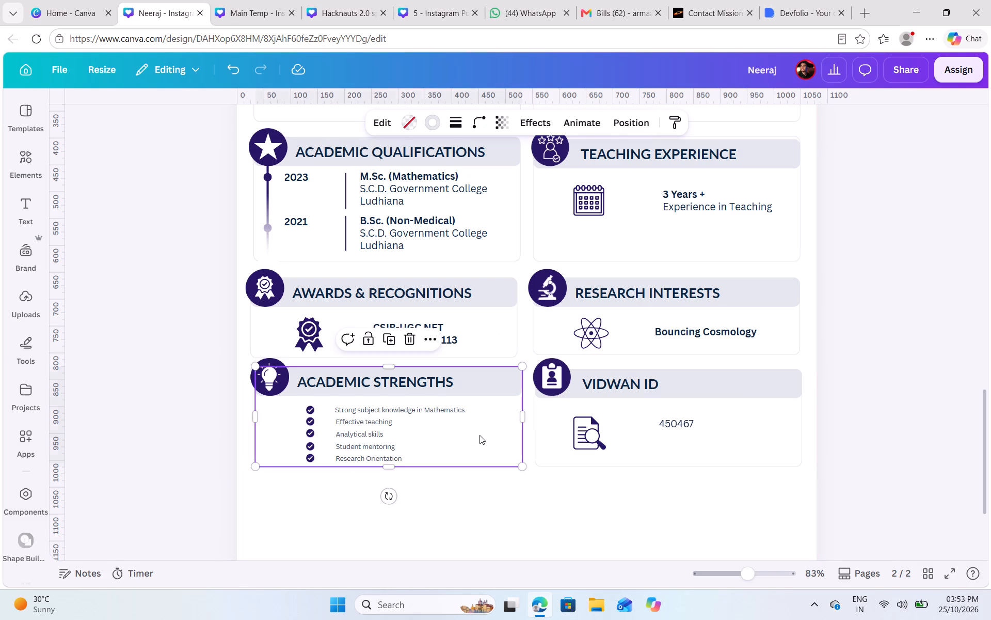
left_click_drag(479, 434, 446, 466)
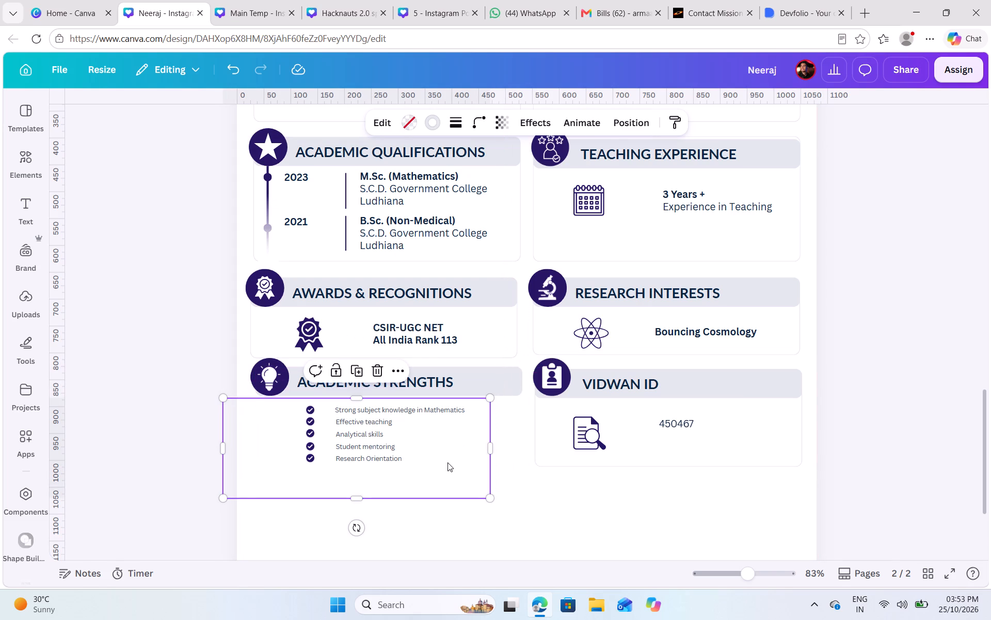
key("ctrl+z")
left_click(632, 124)
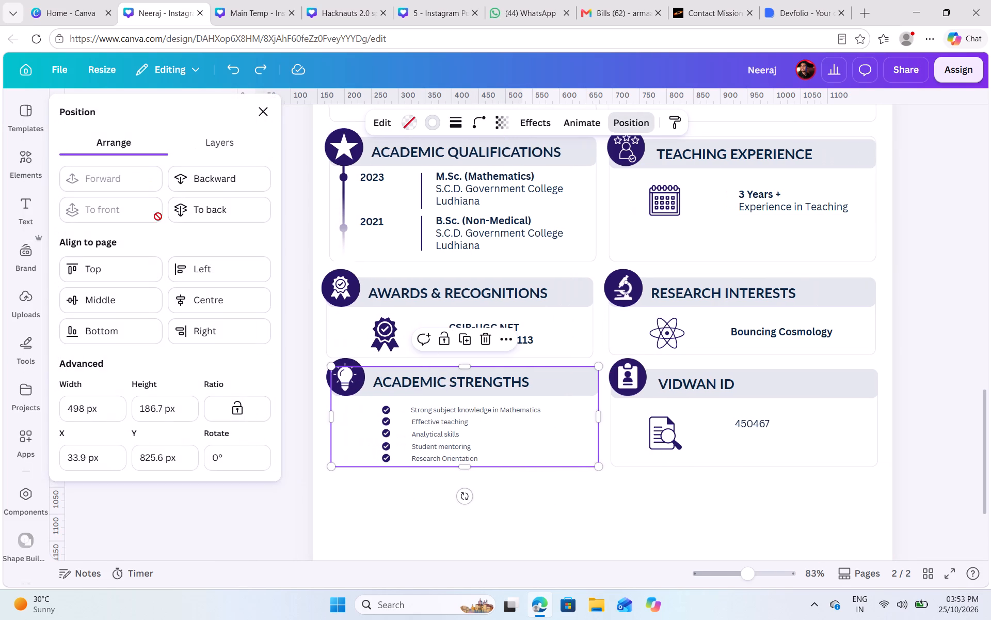
double_click(227, 177)
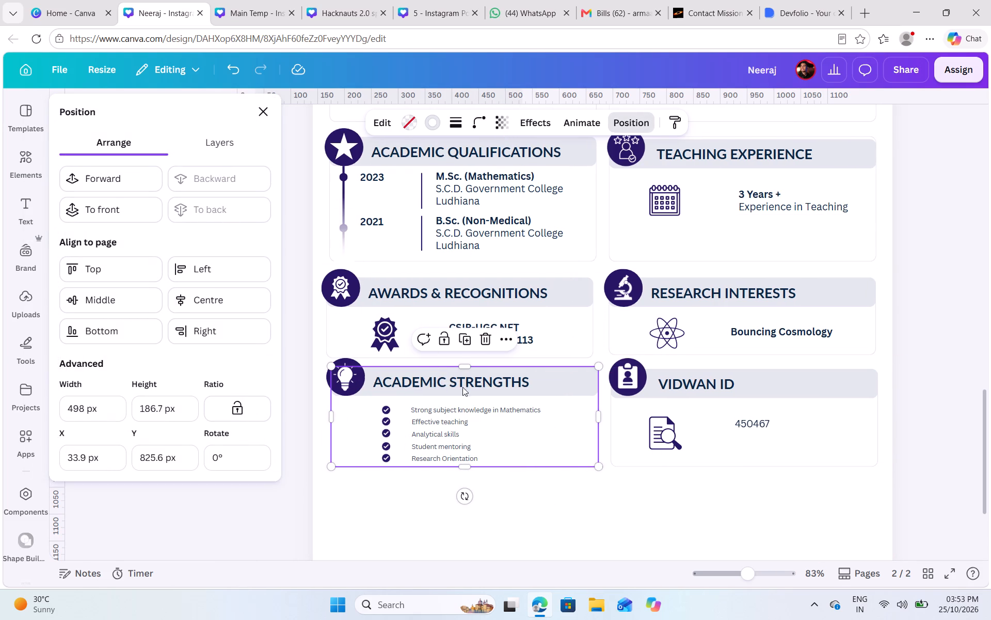
left_click(443, 334)
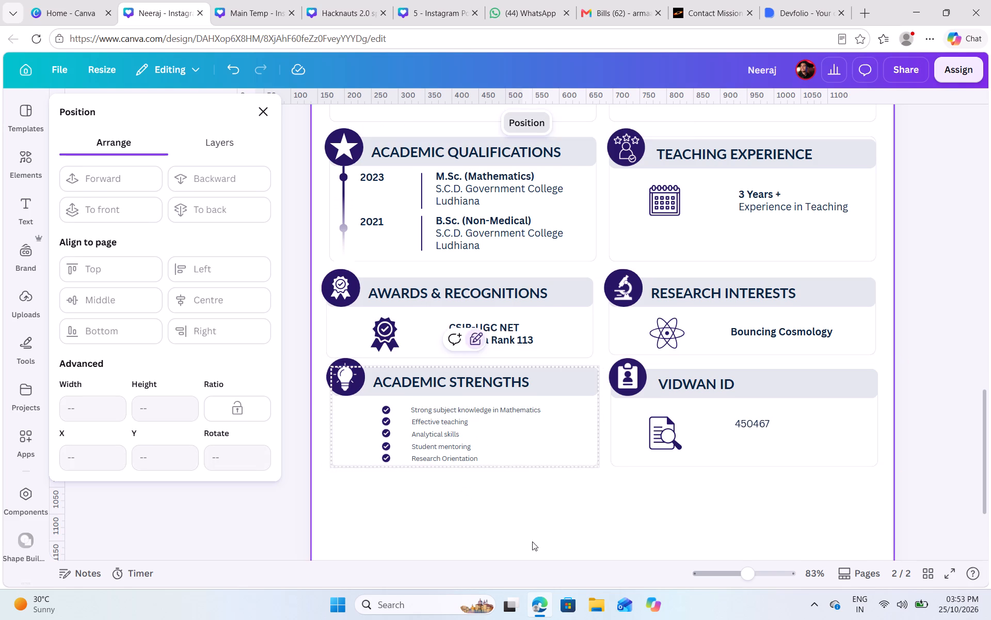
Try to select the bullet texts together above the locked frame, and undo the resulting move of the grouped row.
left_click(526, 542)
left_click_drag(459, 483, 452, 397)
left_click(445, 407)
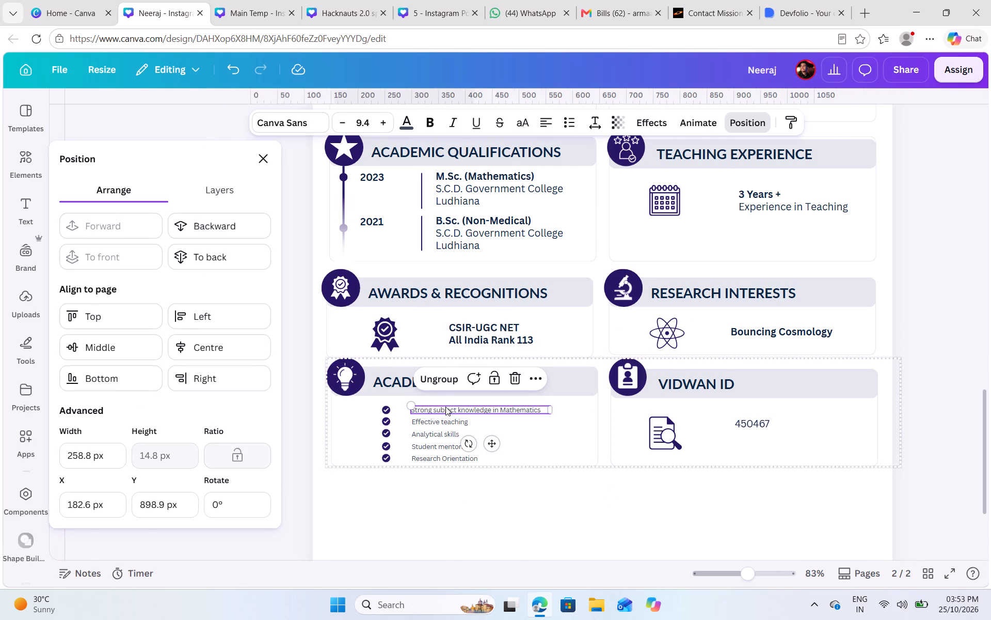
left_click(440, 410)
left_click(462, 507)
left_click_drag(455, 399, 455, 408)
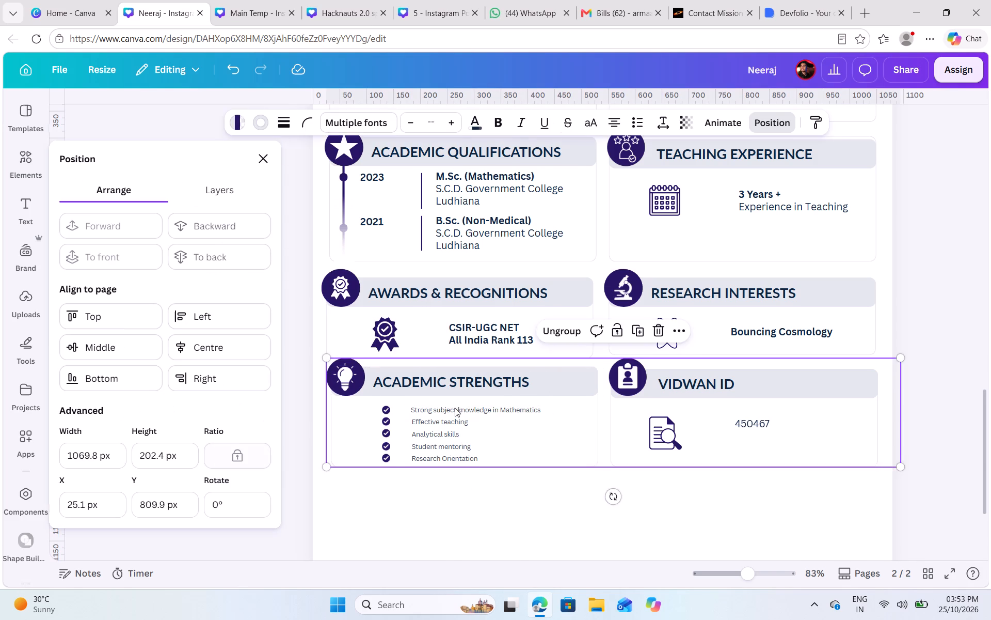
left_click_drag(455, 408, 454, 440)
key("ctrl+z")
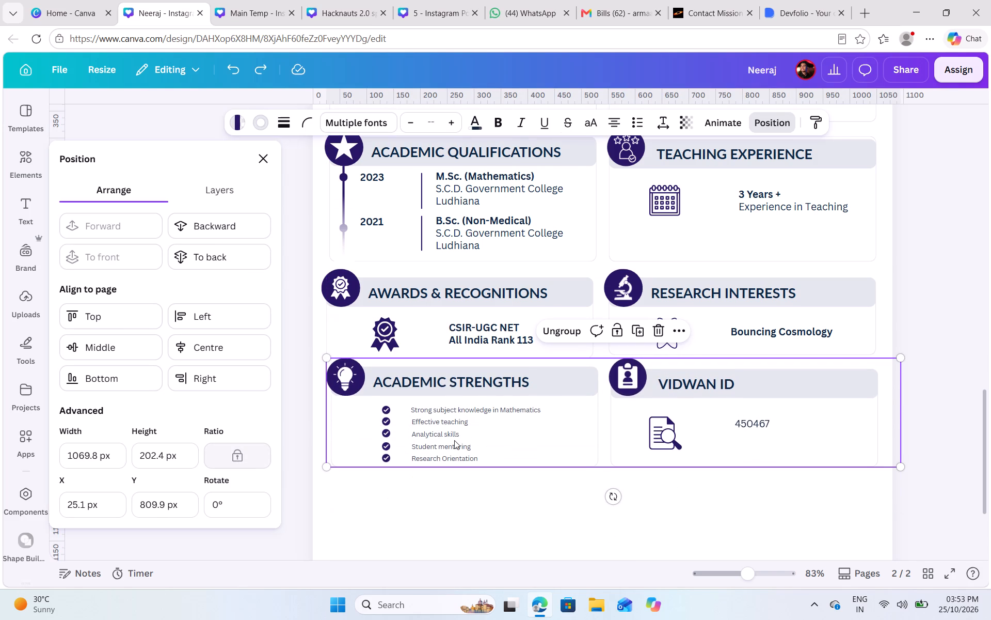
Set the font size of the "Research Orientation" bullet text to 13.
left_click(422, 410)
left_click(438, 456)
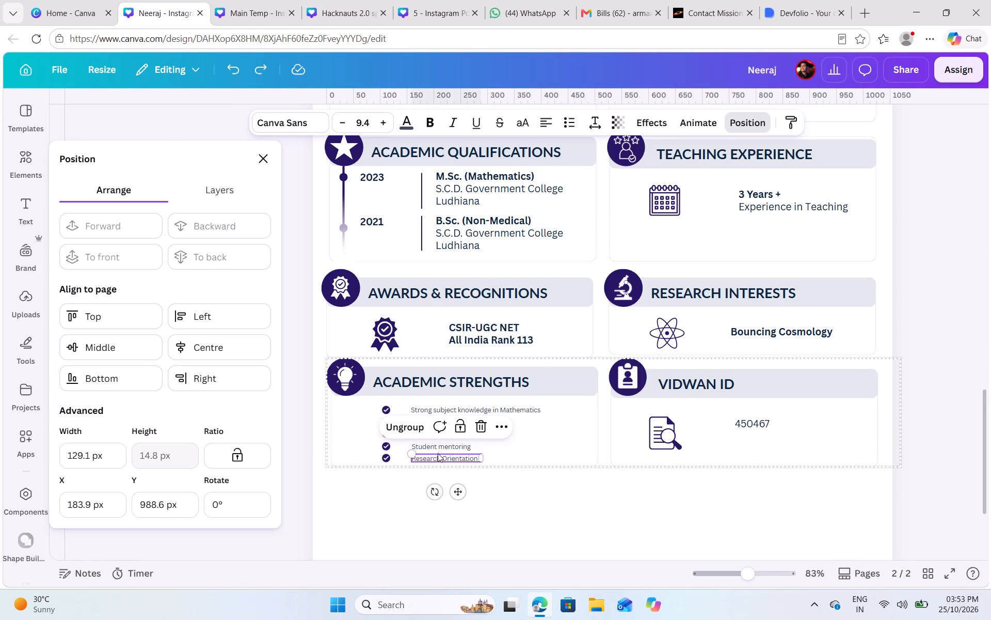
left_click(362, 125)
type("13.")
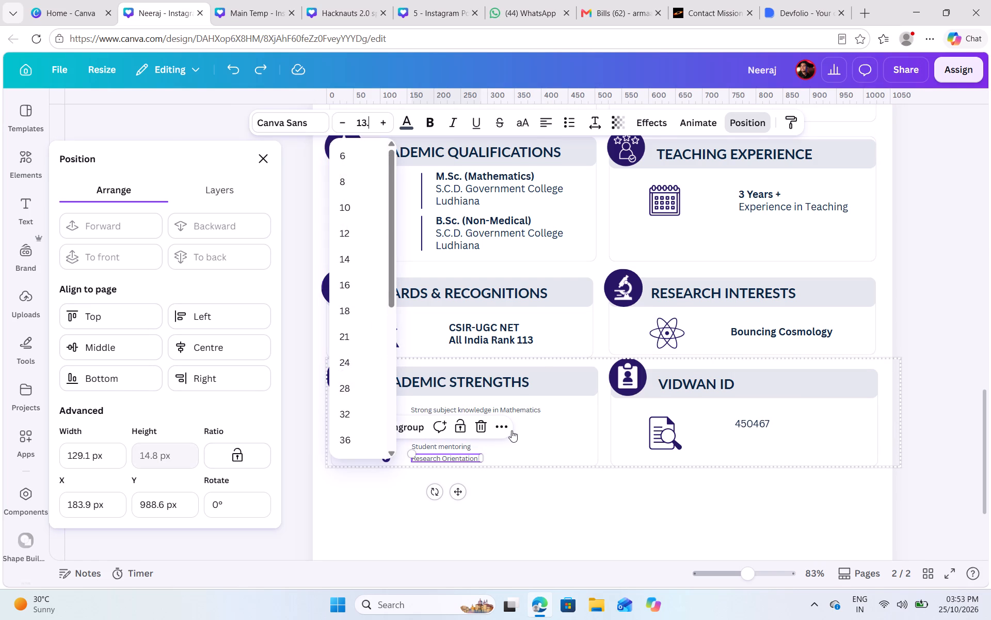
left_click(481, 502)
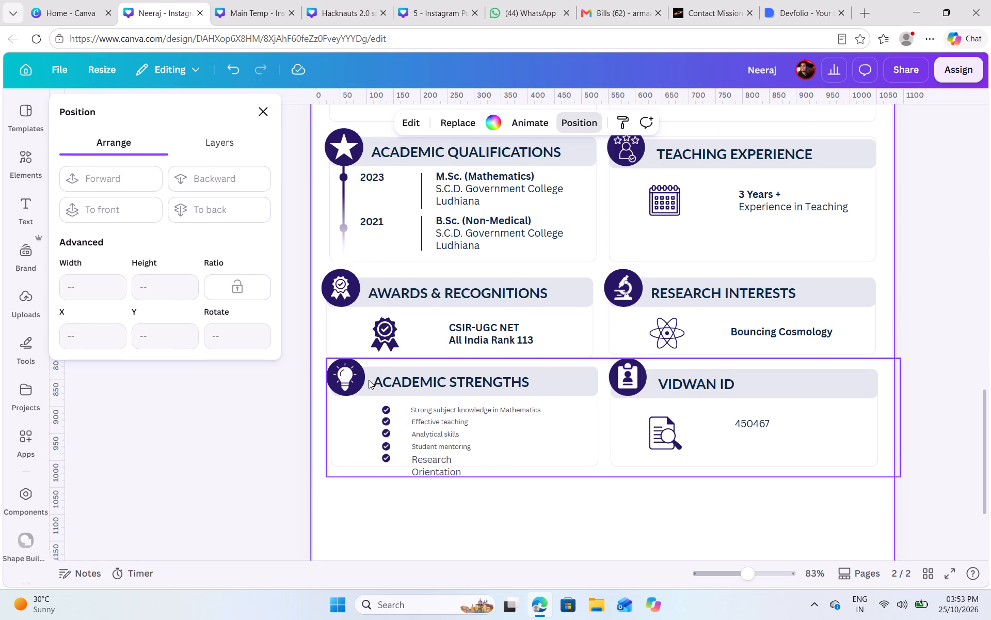
Set the font size of the "Research Orientation" bullet text to 13.9, as used in the qualifications text.
left_click(434, 473)
left_click(434, 468)
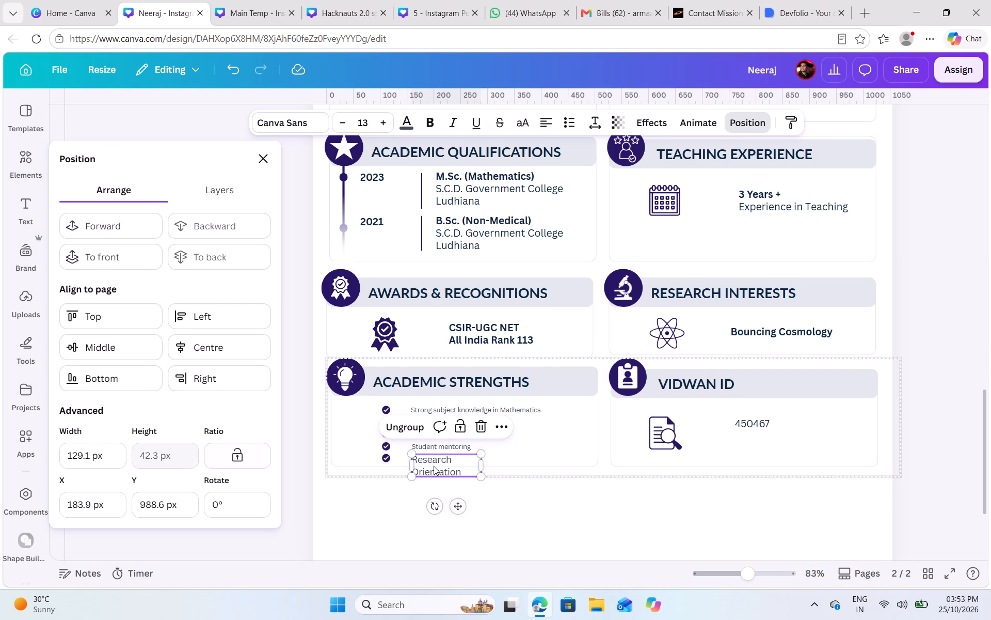
left_click(364, 127)
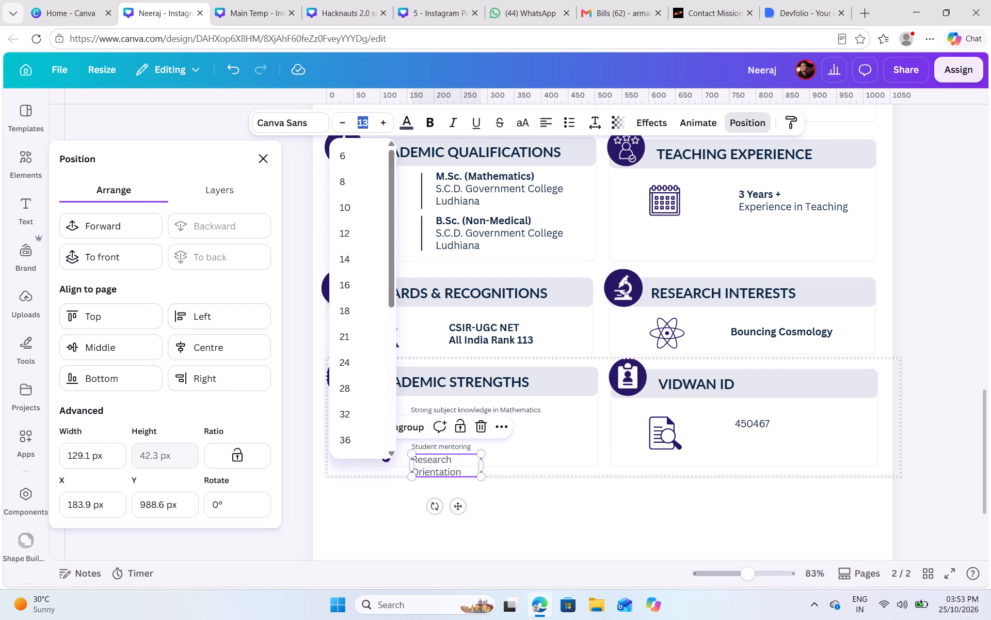
left_click(370, 126)
left_click(368, 124)
left_click(349, 127)
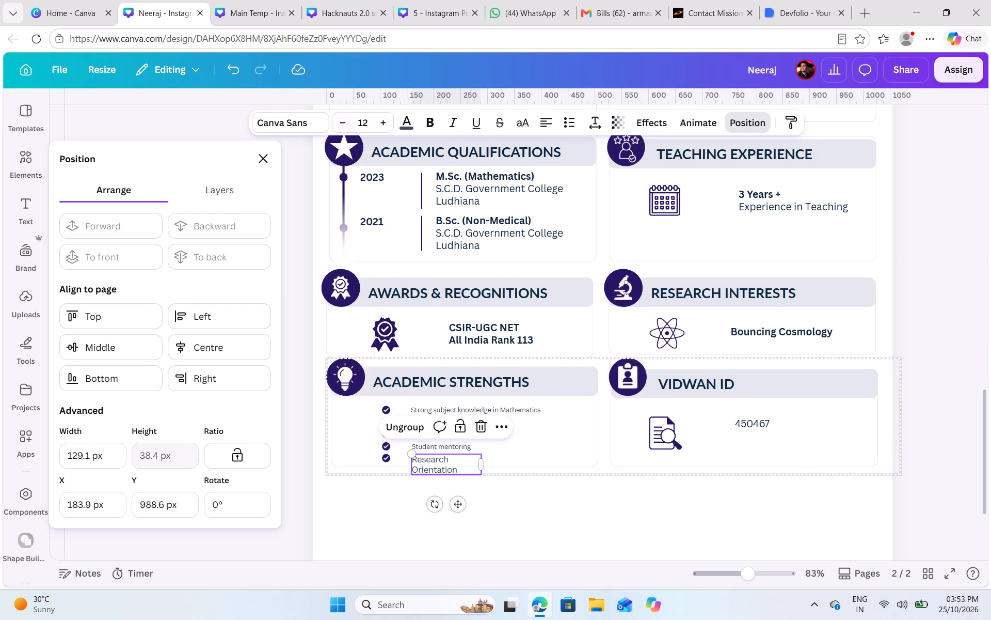
left_click(364, 121)
type("13.9")
key("Return")
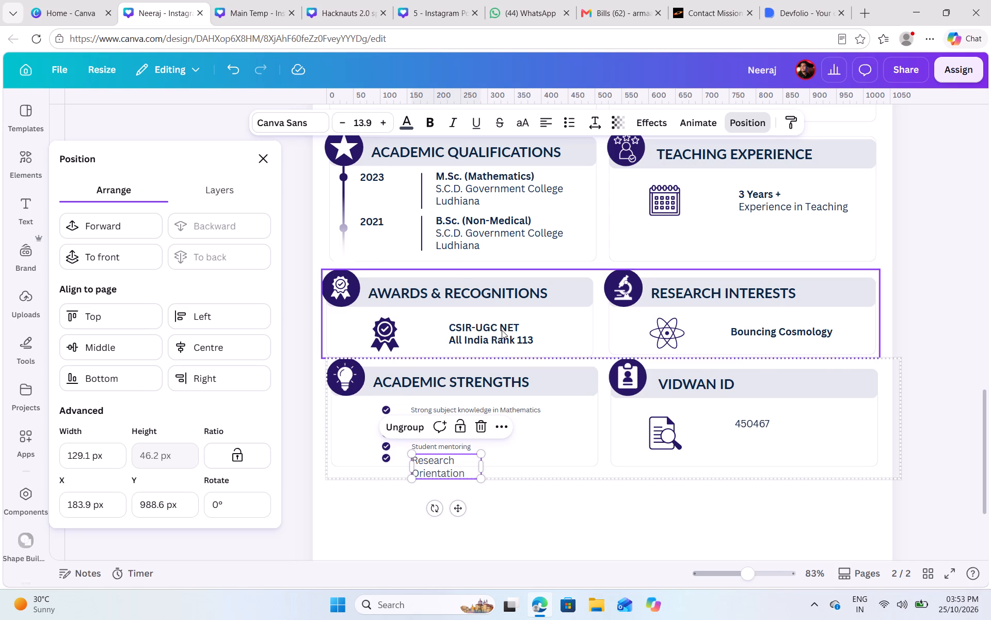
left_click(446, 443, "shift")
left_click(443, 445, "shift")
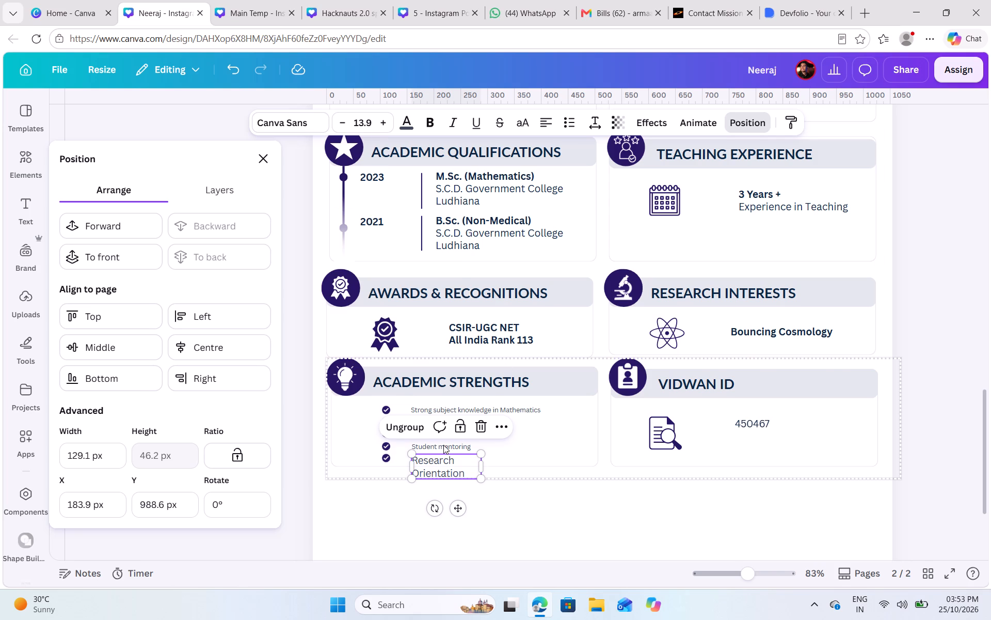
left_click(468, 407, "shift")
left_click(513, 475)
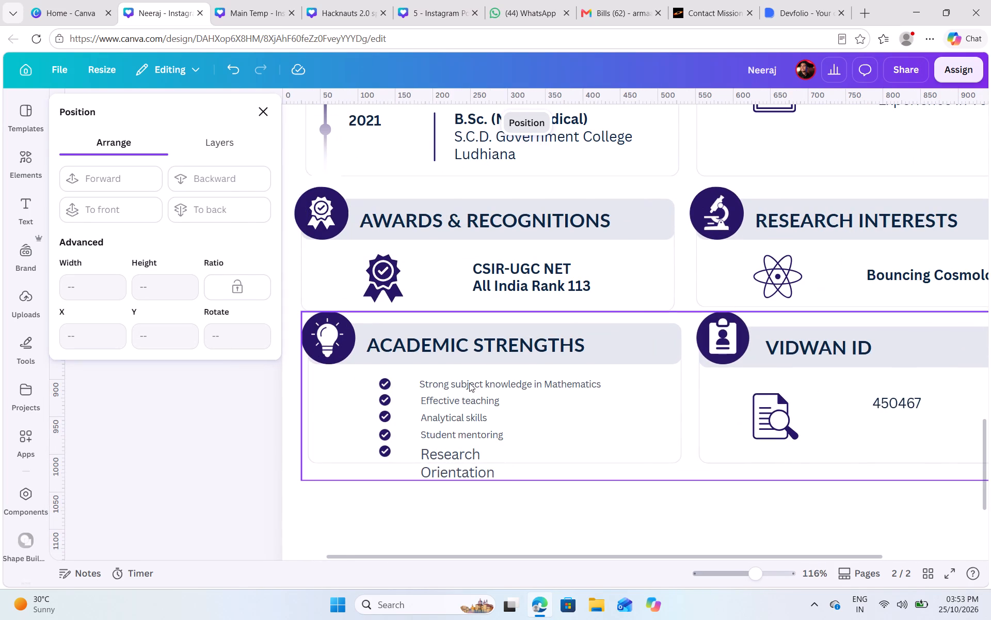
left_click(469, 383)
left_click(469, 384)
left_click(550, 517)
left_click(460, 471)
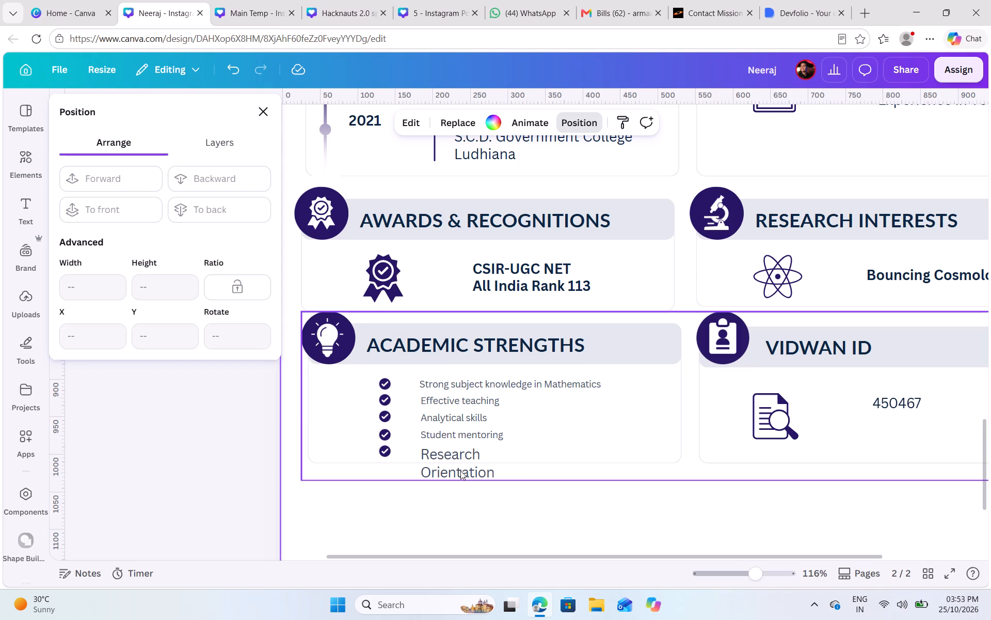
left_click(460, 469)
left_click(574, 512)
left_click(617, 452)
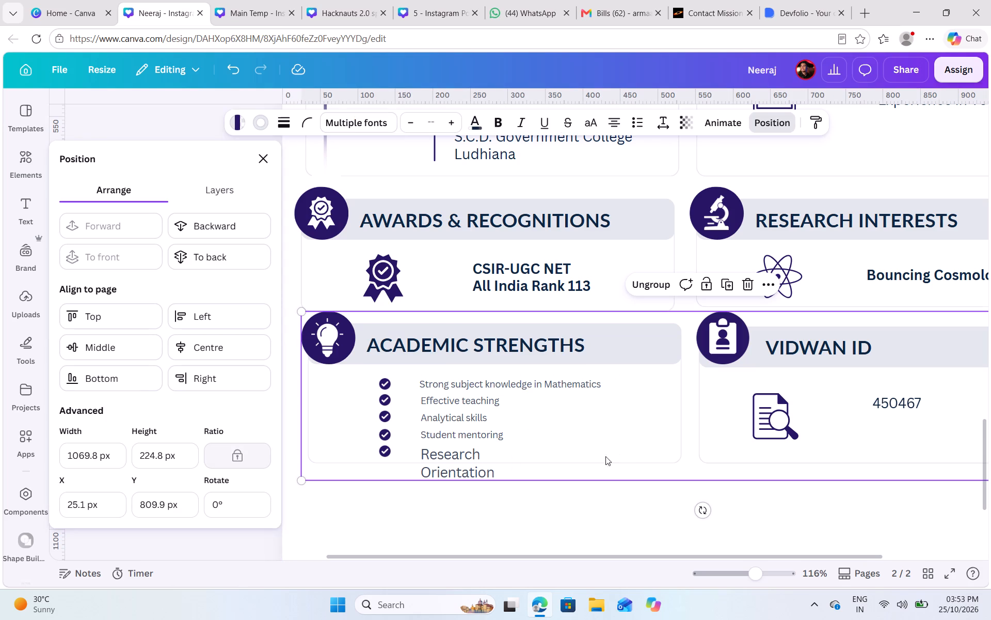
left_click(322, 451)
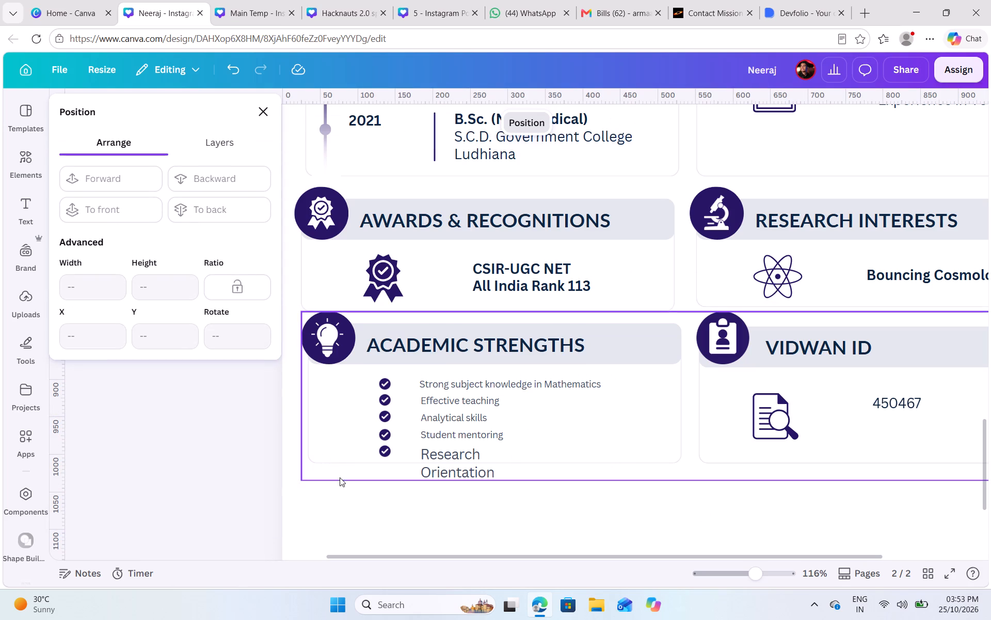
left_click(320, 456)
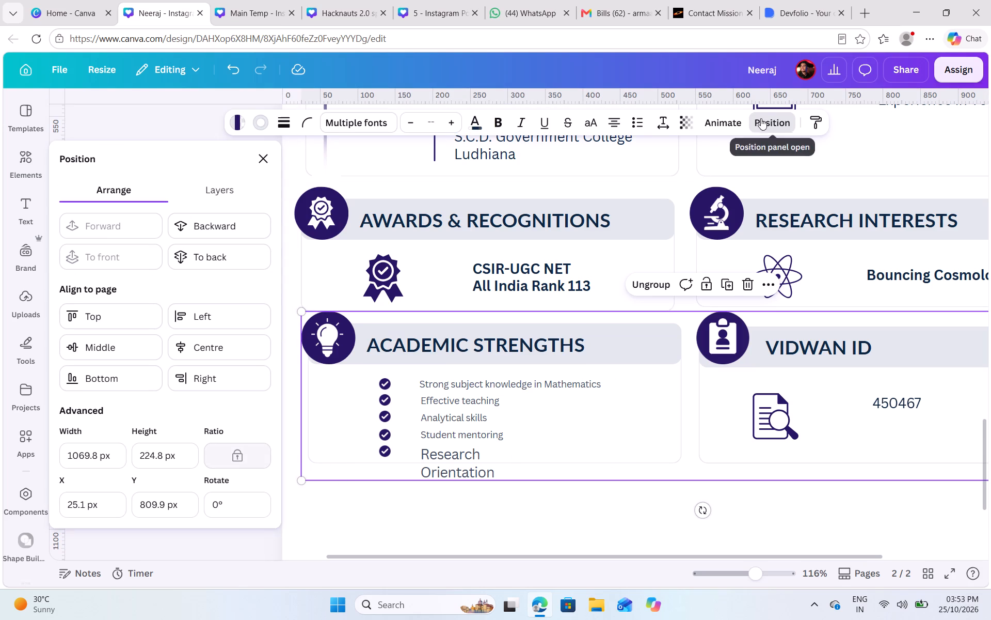
Find the locked Academic Strengths frame in the layer list and unlock it.
left_click(756, 120)
left_click(756, 120)
left_click(195, 192)
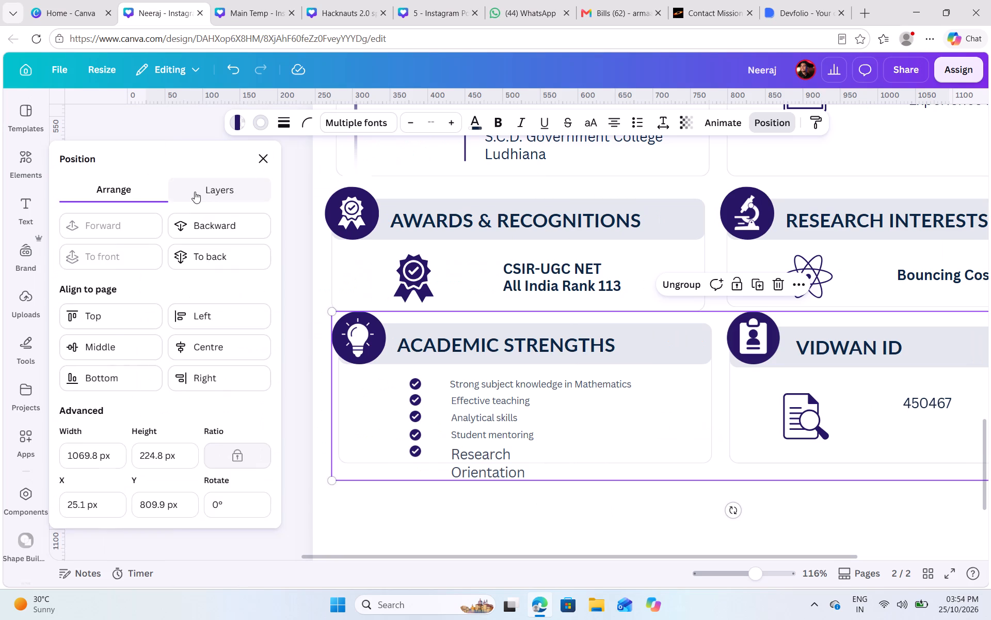
scroll(178, 403, "down", 9)
left_click(235, 339)
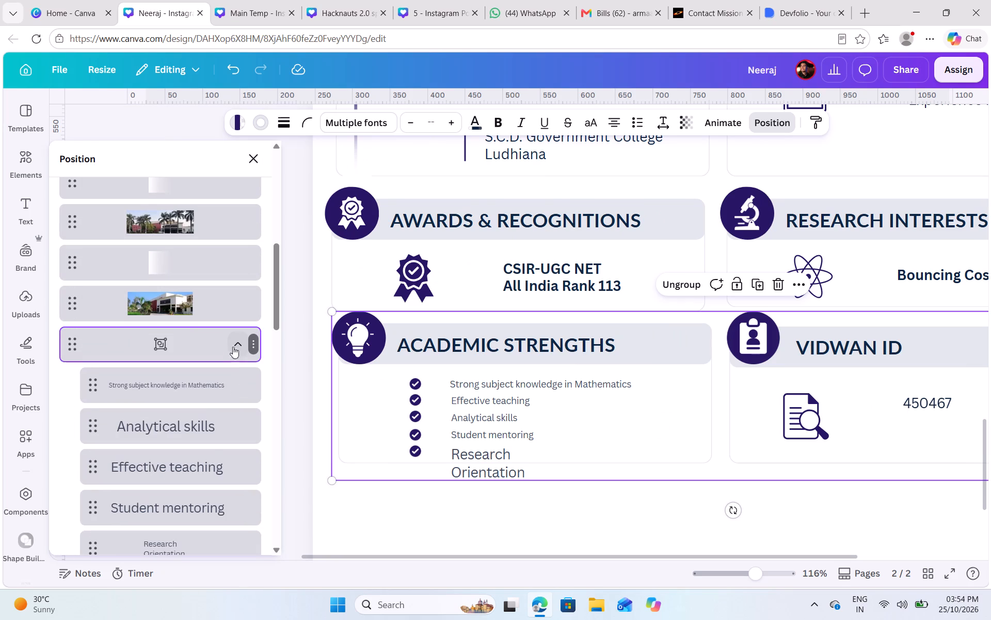
scroll(199, 518, "down", 10)
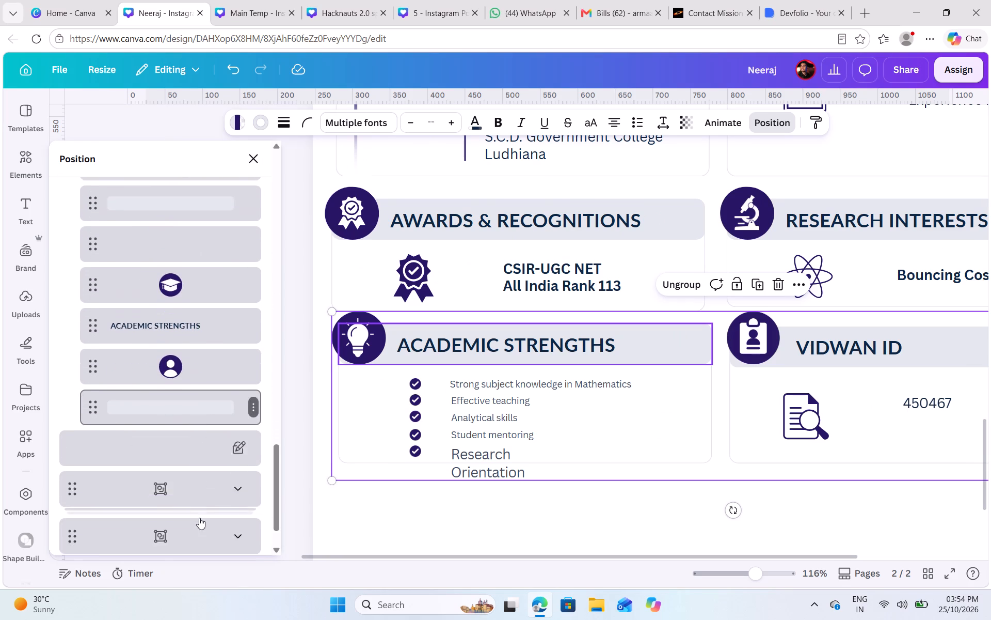
scroll(199, 518, "down", 2)
left_click(241, 390)
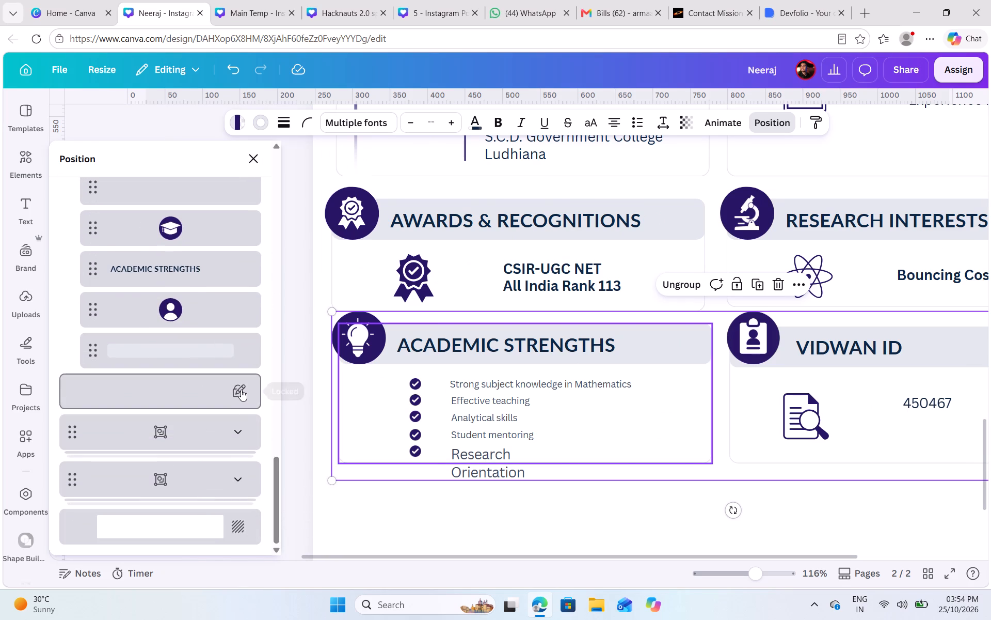
left_click(241, 390)
left_click(239, 396)
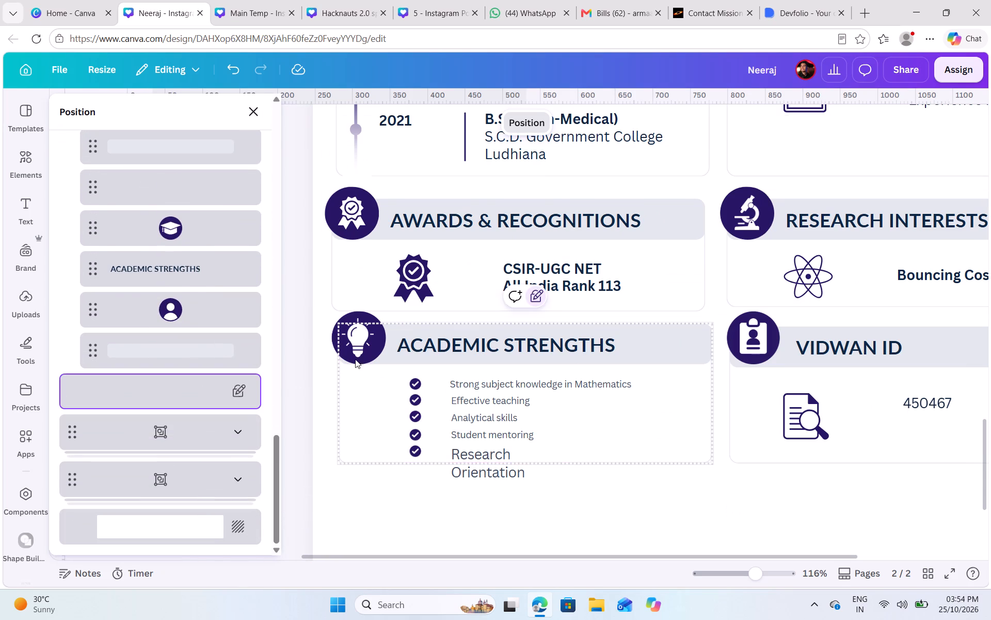
left_click(539, 291)
left_click(539, 291)
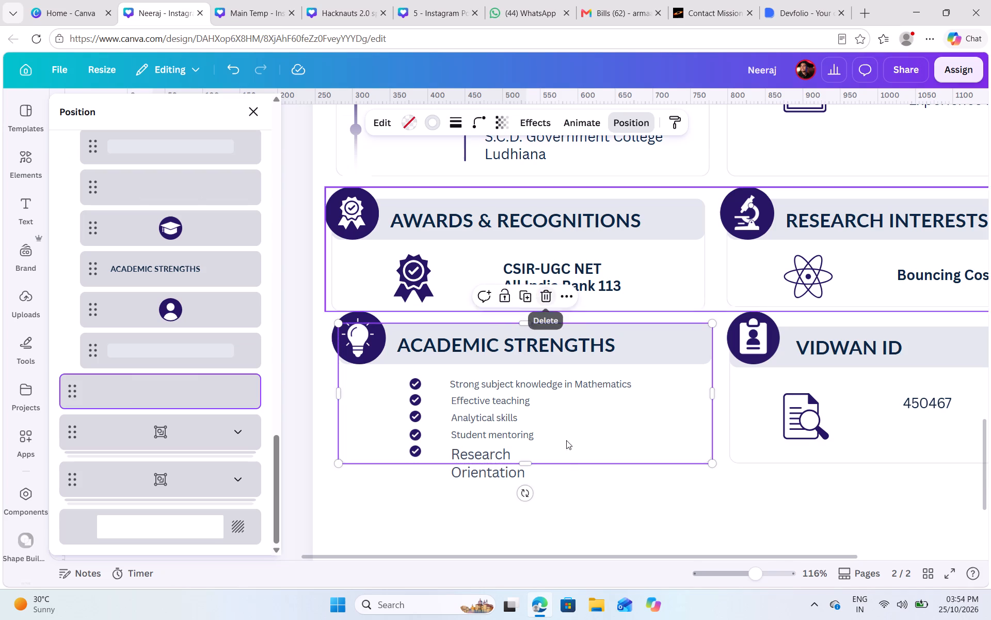
Extend the bottom edge of the Academic Strengths frame down well below the "Research Orientation" text.
left_click_drag(525, 463, 520, 527)
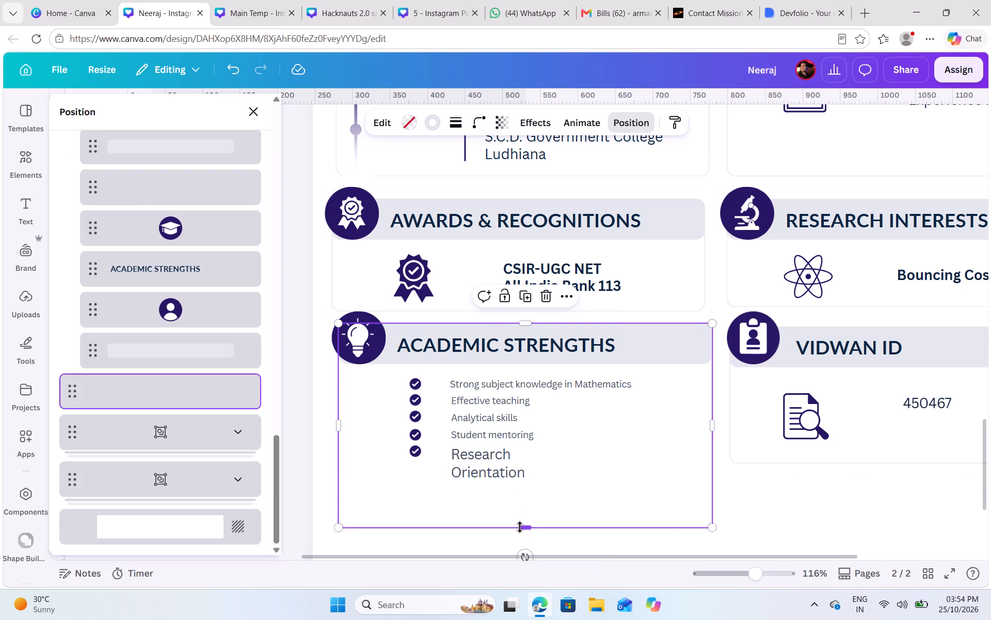
left_click(818, 516)
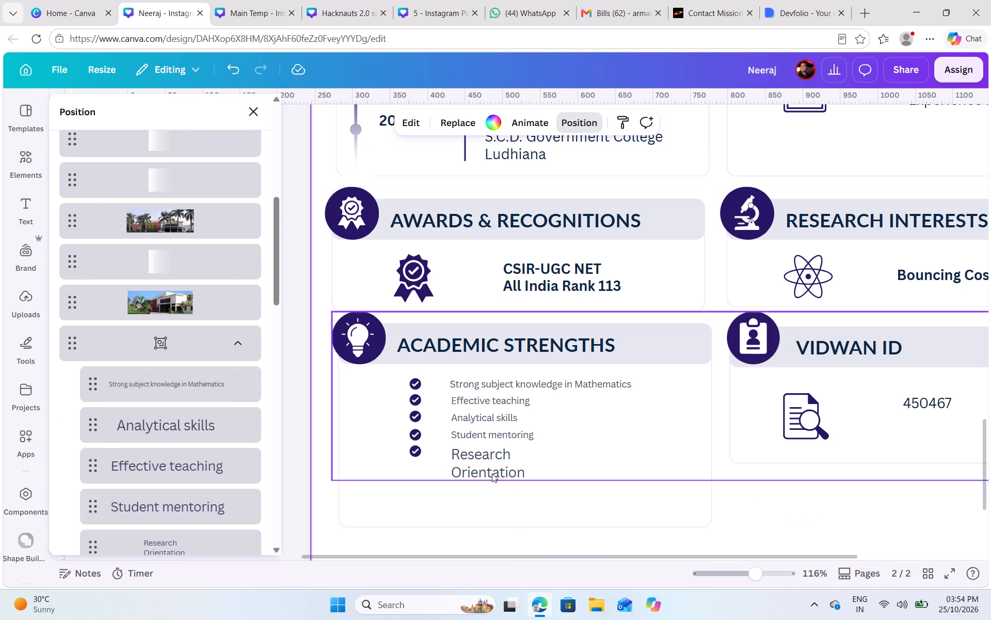
Move the "Research Orientation" text down to the bottom of the extended Academic Strengths frame.
left_click(419, 457)
left_click(477, 462)
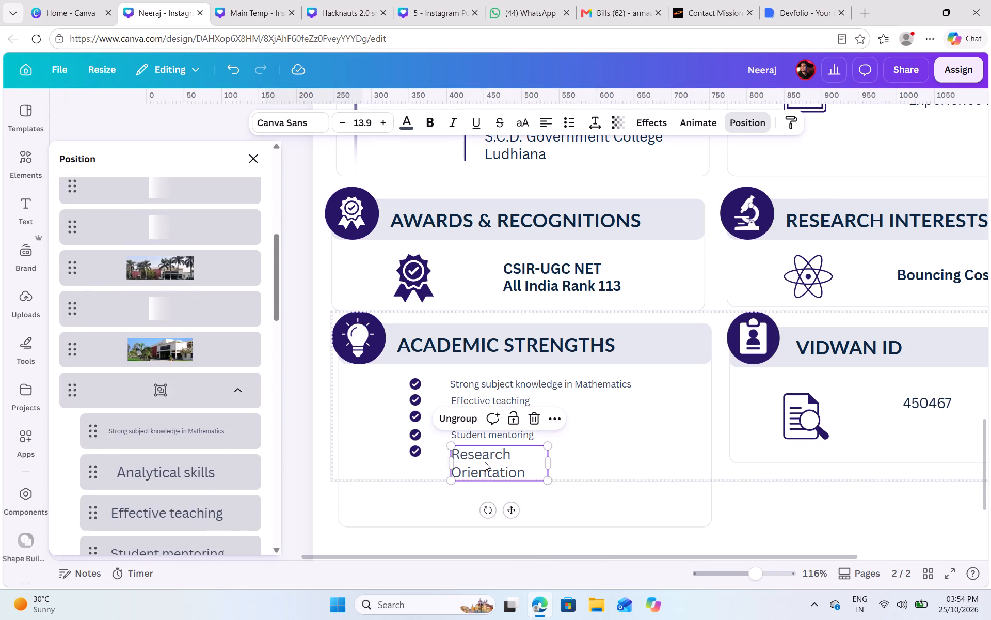
left_click_drag(485, 462, 515, 457)
left_click_drag(507, 460, 492, 501)
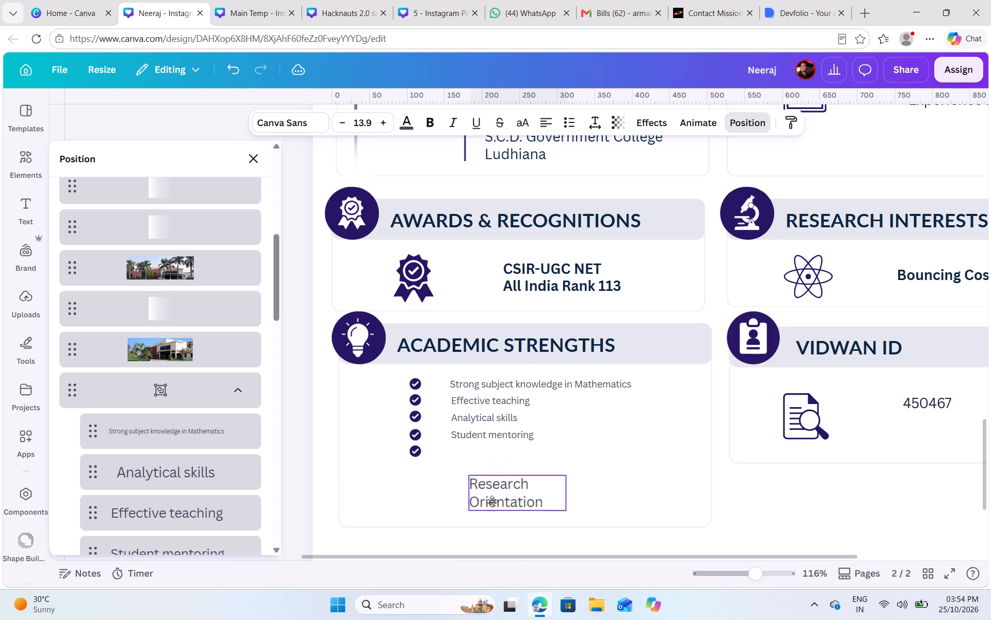
left_click_drag(492, 501, 488, 505)
Set the font size of the "Student mentoring" bullet text to 13.9.
left_click(472, 435)
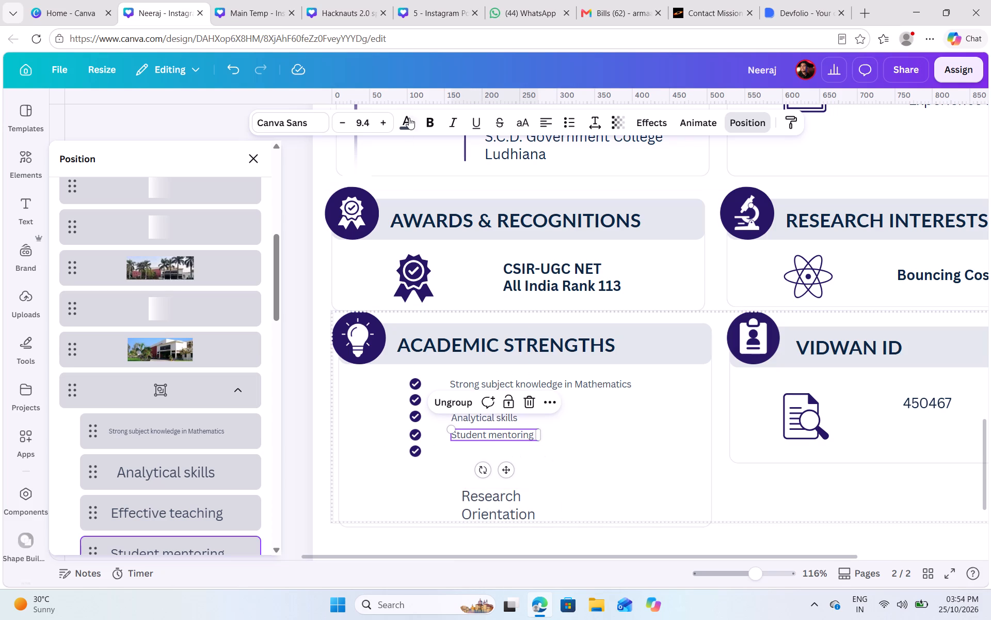
left_click(367, 121)
type("13.9")
key("Return")
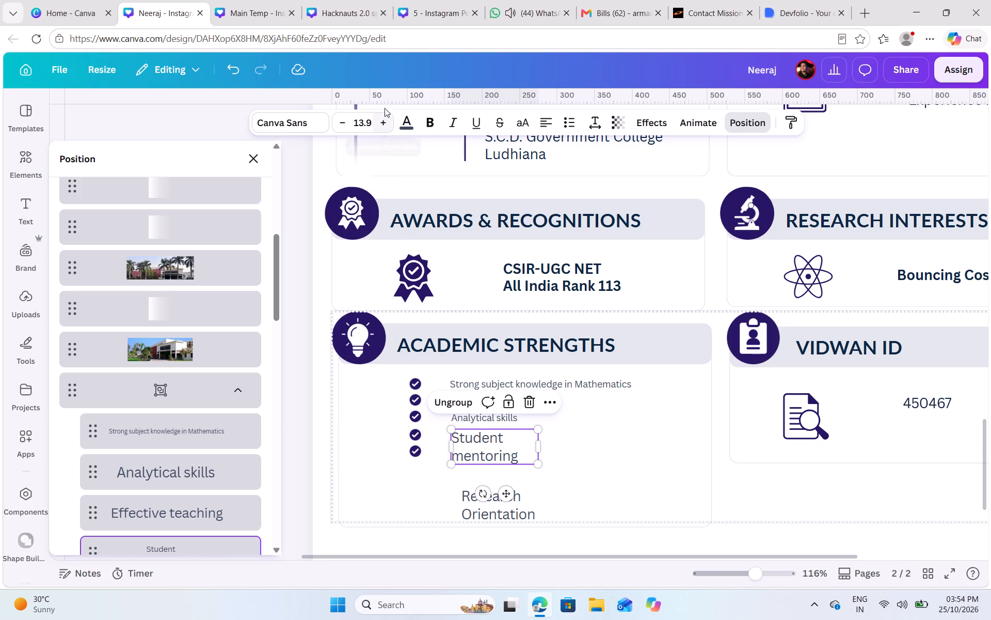
left_click(561, 414)
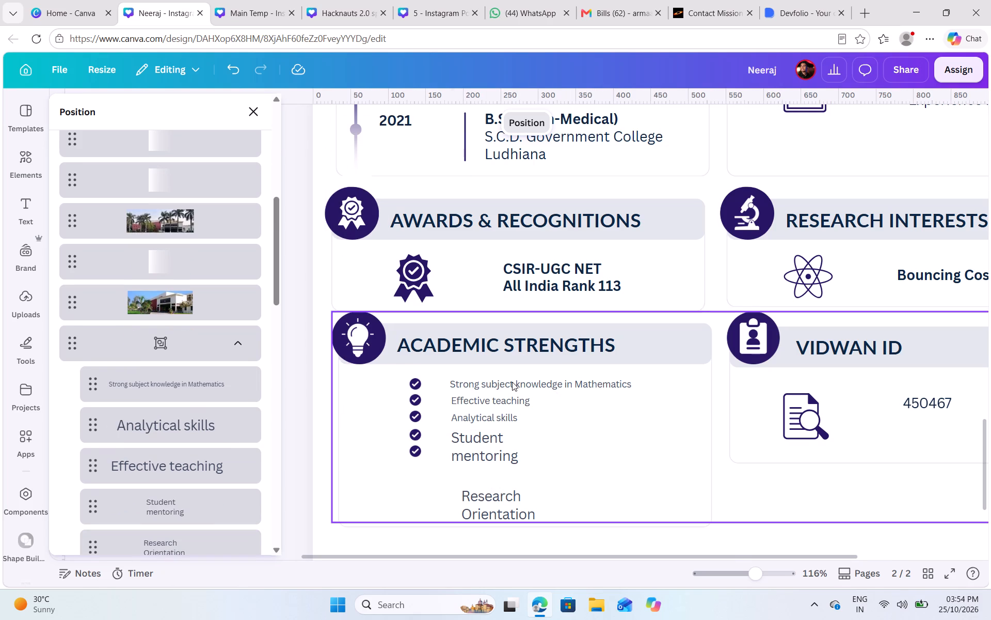
Set the font size of the "Strong subject knowledge in Mathematics" text to 13.9 and shift it slightly up and to the right.
left_click(512, 382)
left_click(511, 382)
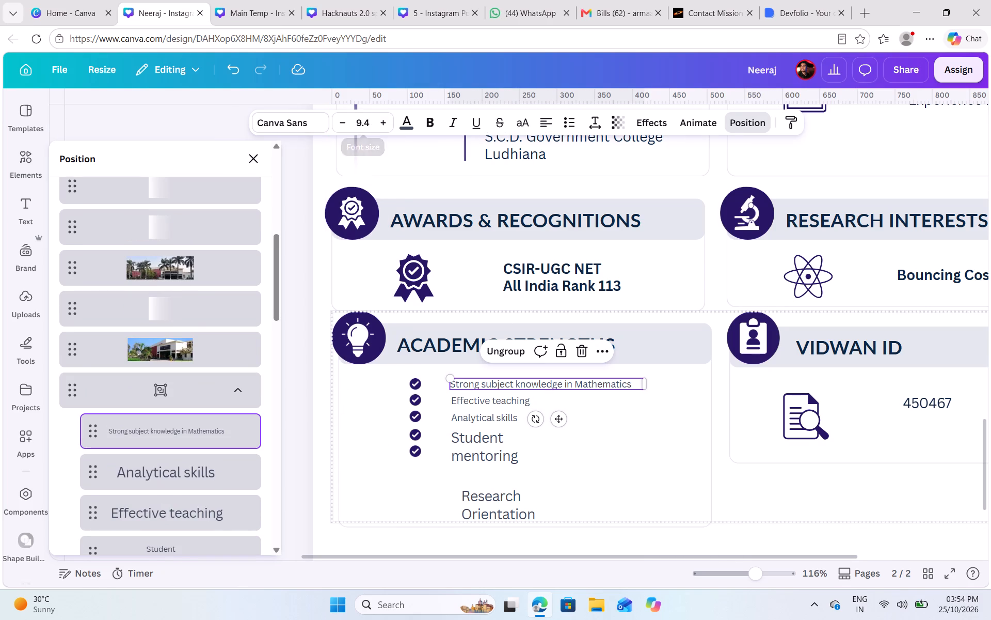
left_click(356, 116)
type("13.9")
key("Return")
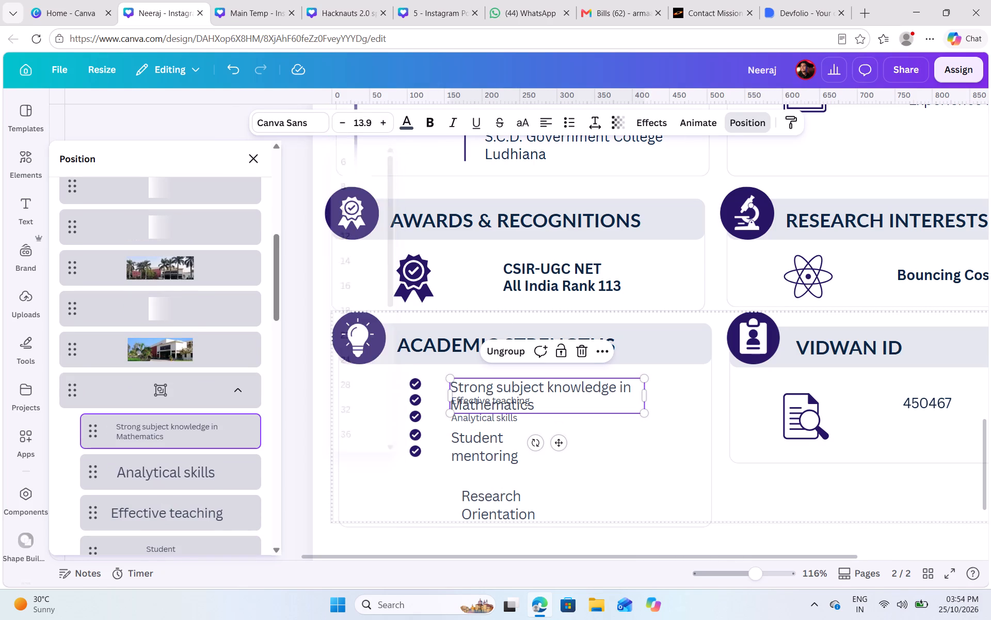
left_click_drag(602, 391, 632, 381)
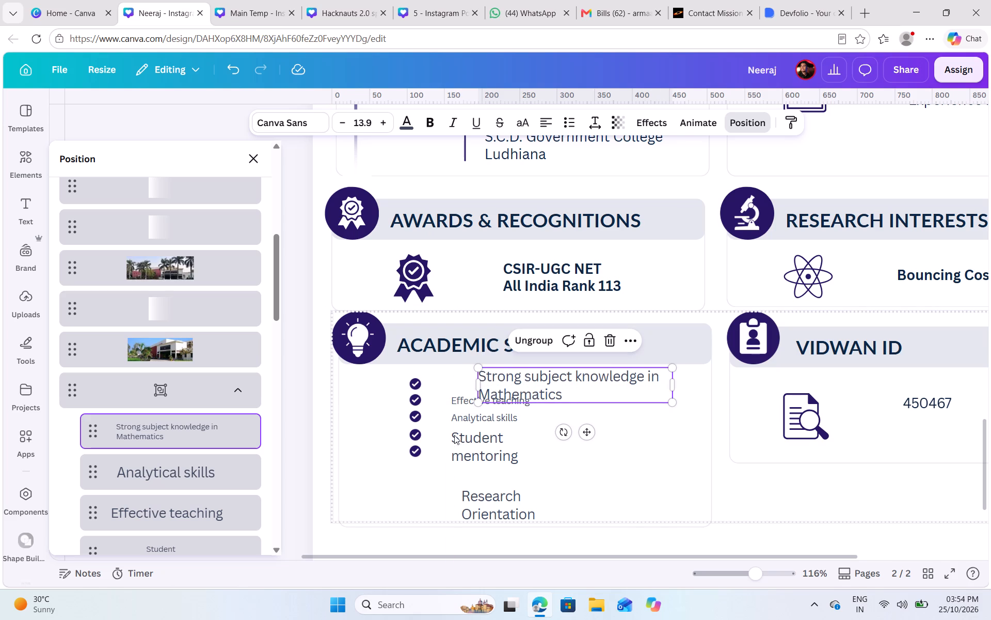
Set the font size of the "Effective teaching" bullet text to 13.9.
left_click(460, 398)
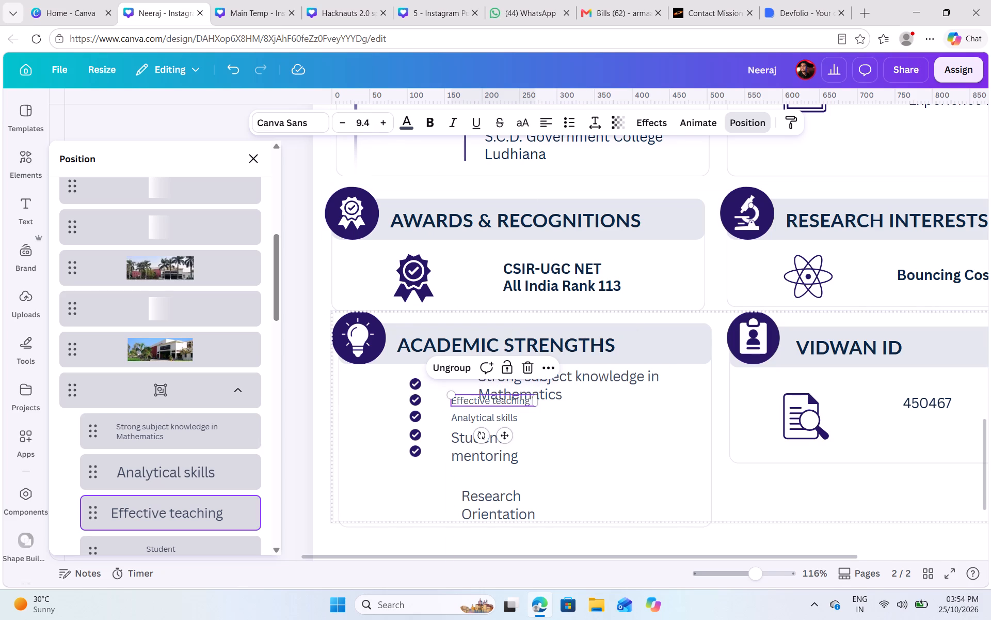
left_click(363, 118)
type("13.9")
key("Return")
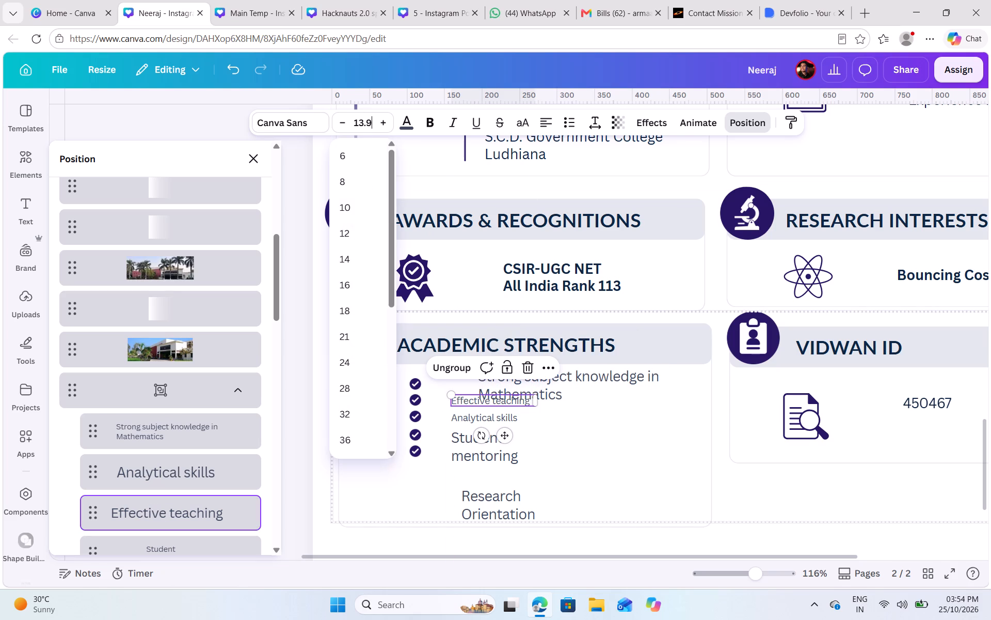
left_click(557, 450)
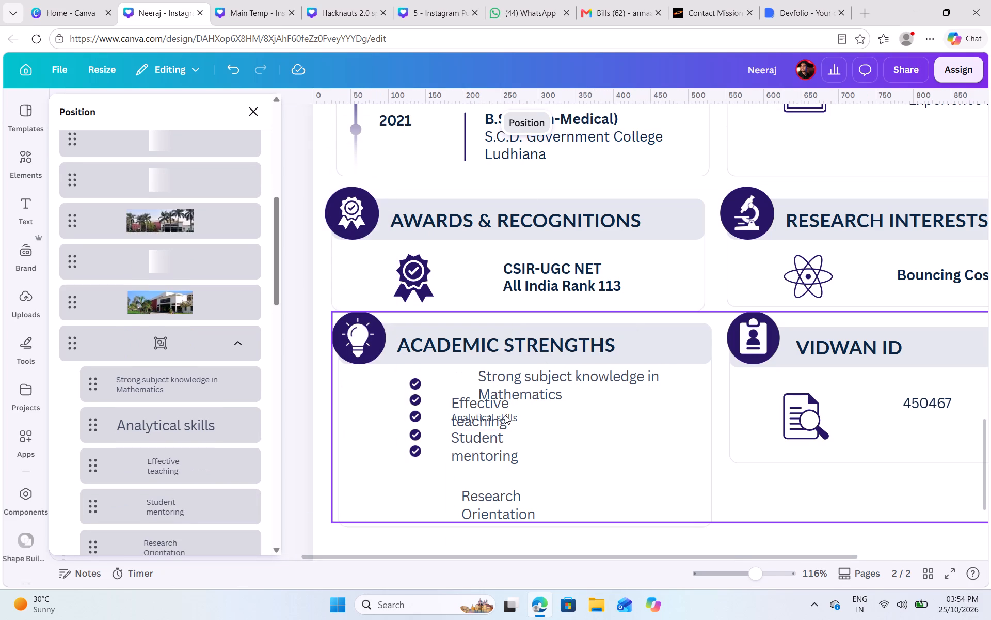
Separate the overlapping bullets by moving "Effective teaching" to the frame's right side and "Analytical skills" below the frame.
left_click(503, 414)
left_click(493, 414)
left_click(482, 412)
left_click(479, 403)
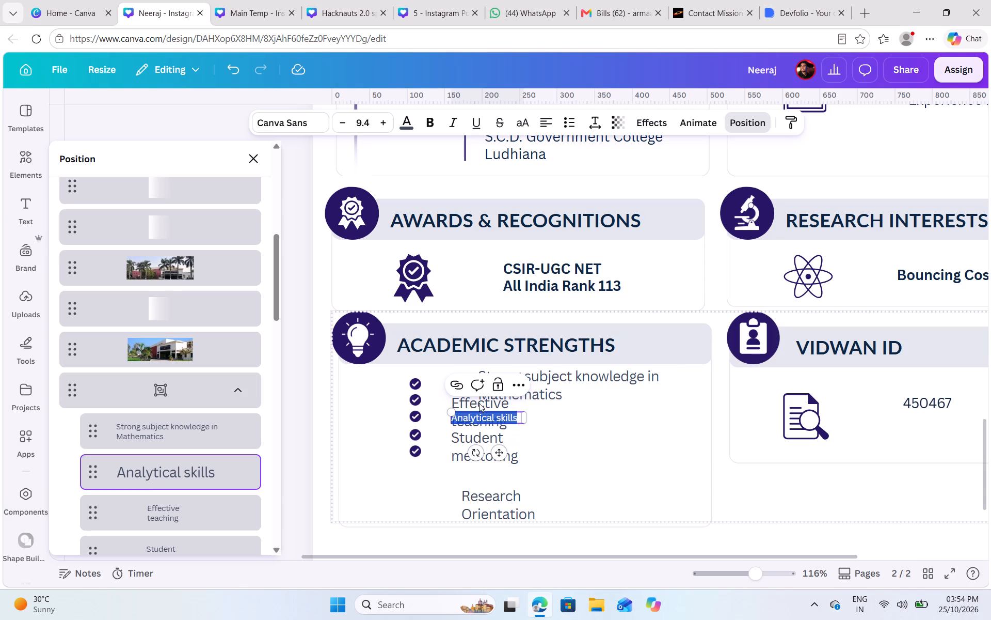
left_click(458, 401)
left_click_drag(459, 401, 578, 403)
left_click(475, 415)
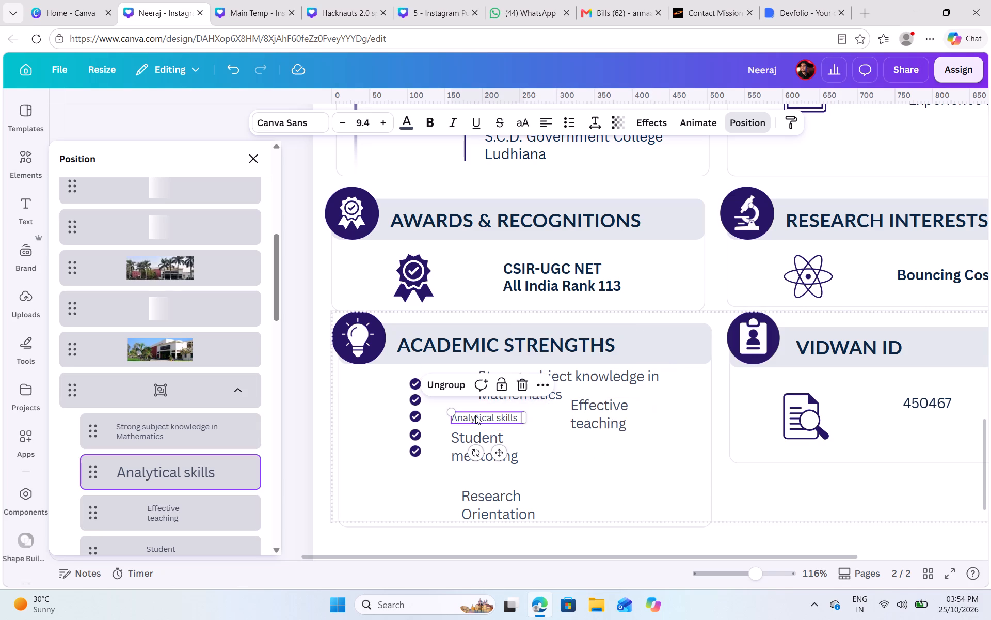
left_click_drag(475, 415, 406, 544)
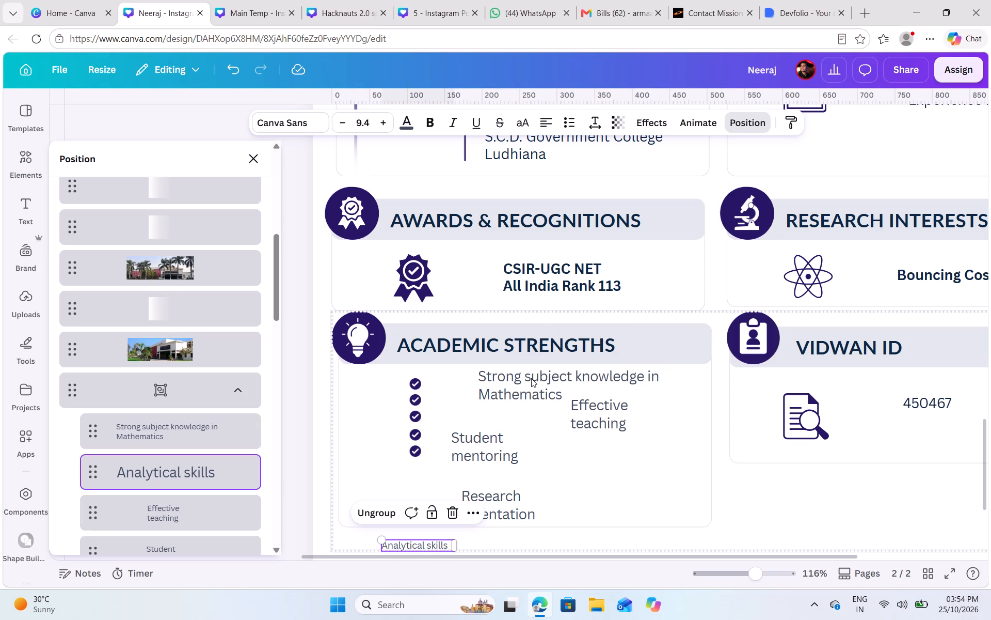
Move the "Strong subject knowledge in Mathematics" text back beside the first check mark and adjust its box width, keeping two lines.
left_click(531, 378)
left_click_drag(528, 378, 496, 387)
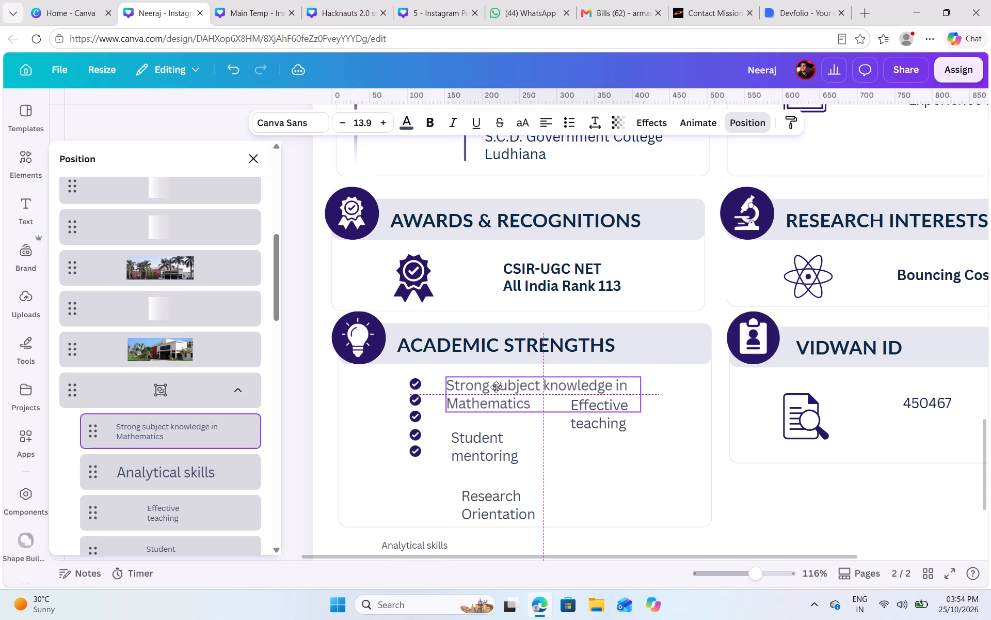
left_click_drag(496, 387, 495, 388)
left_click_drag(641, 394, 693, 390)
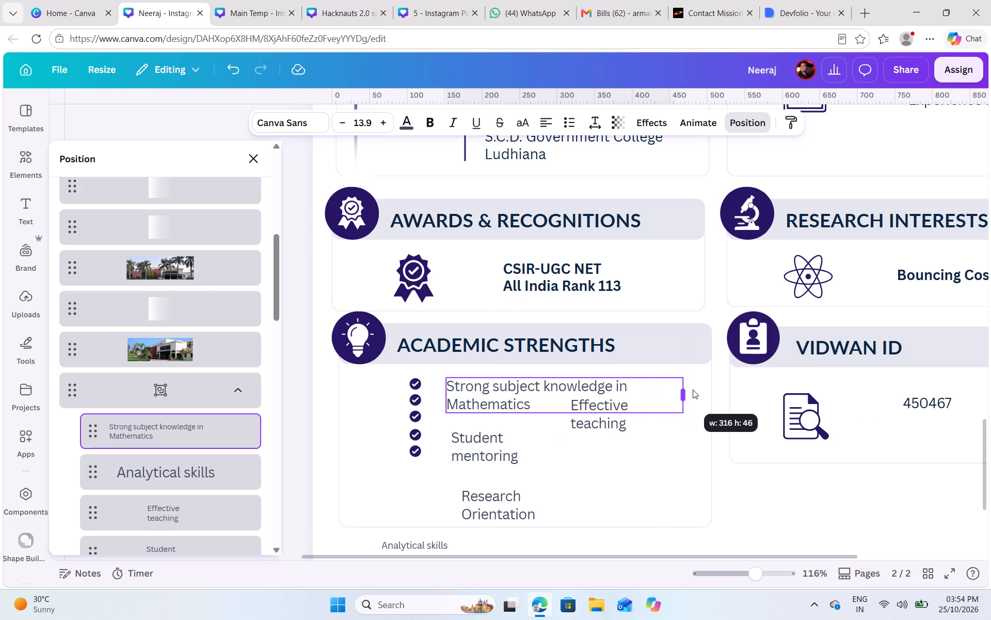
left_click_drag(693, 390, 646, 391)
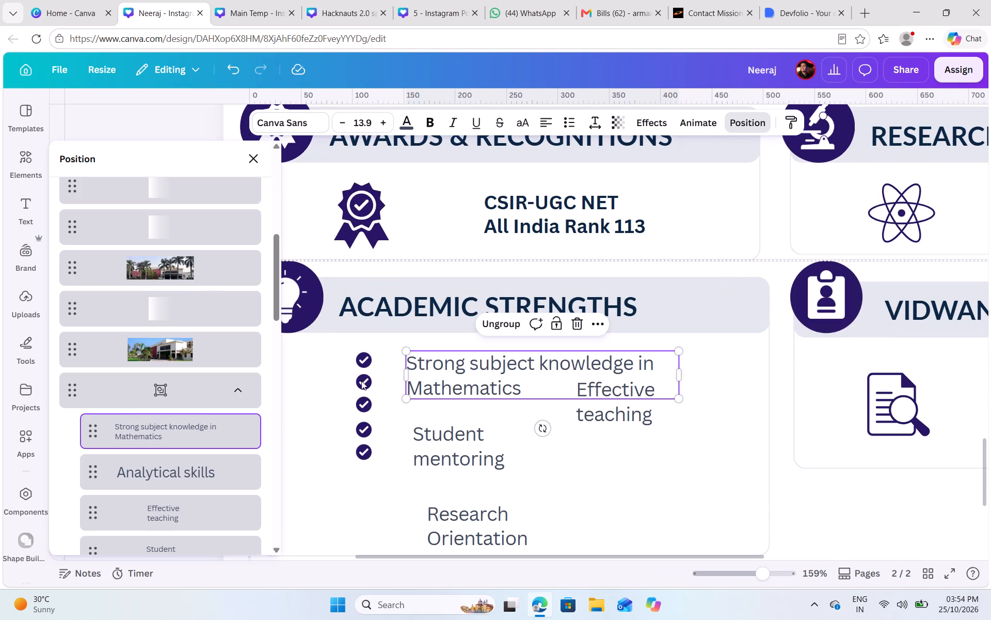
Move the four lower check marks out of the bullet column, down toward the frame's left side.
left_click(363, 456)
left_click_drag(363, 452, 299, 515)
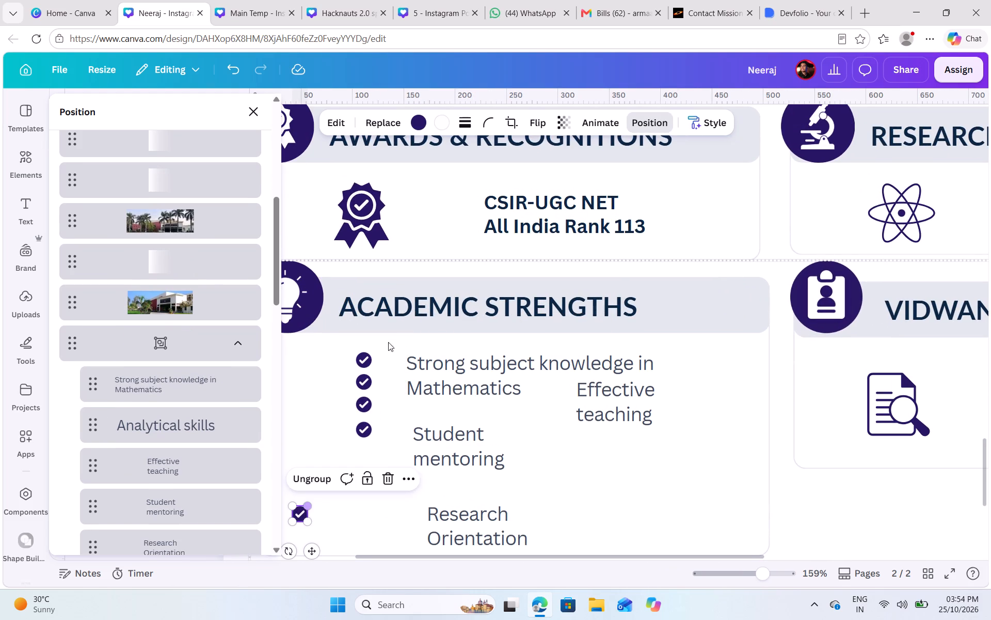
left_click_drag(360, 383, 310, 417)
left_click_drag(363, 405, 274, 528)
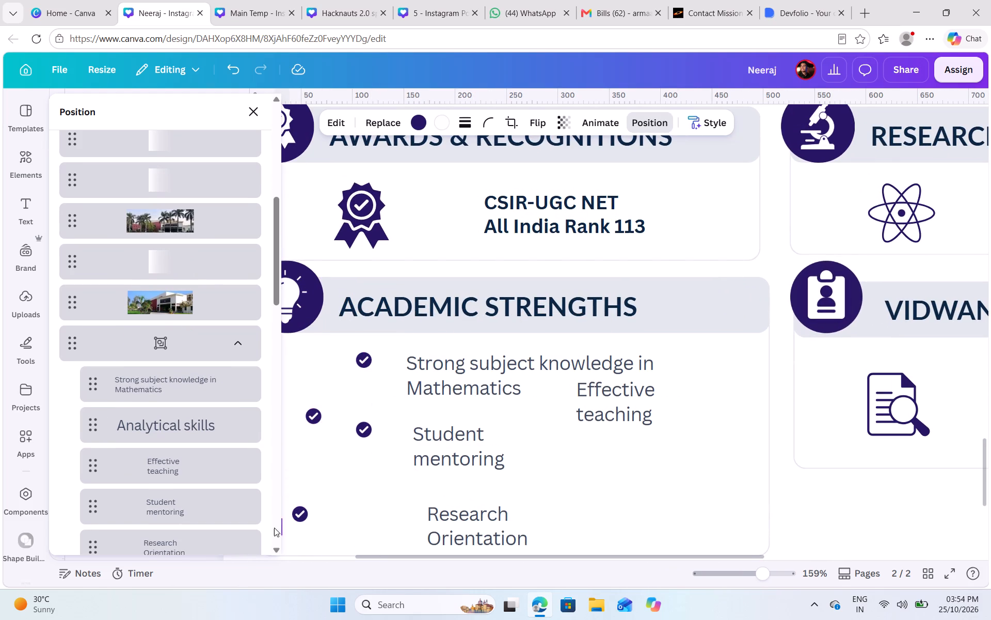
left_click_drag(367, 429, 310, 485)
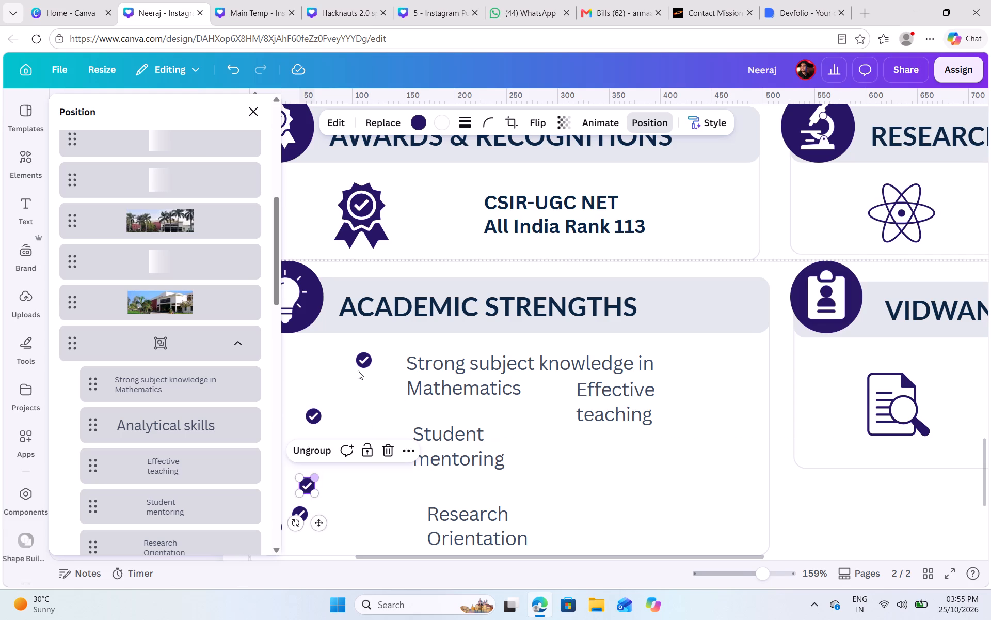
Lower the first check mark so it is vertically centred beside the two-line "Strong subject knowledge in Mathematics" text.
left_click(374, 357)
left_click_drag(370, 355, 366, 375)
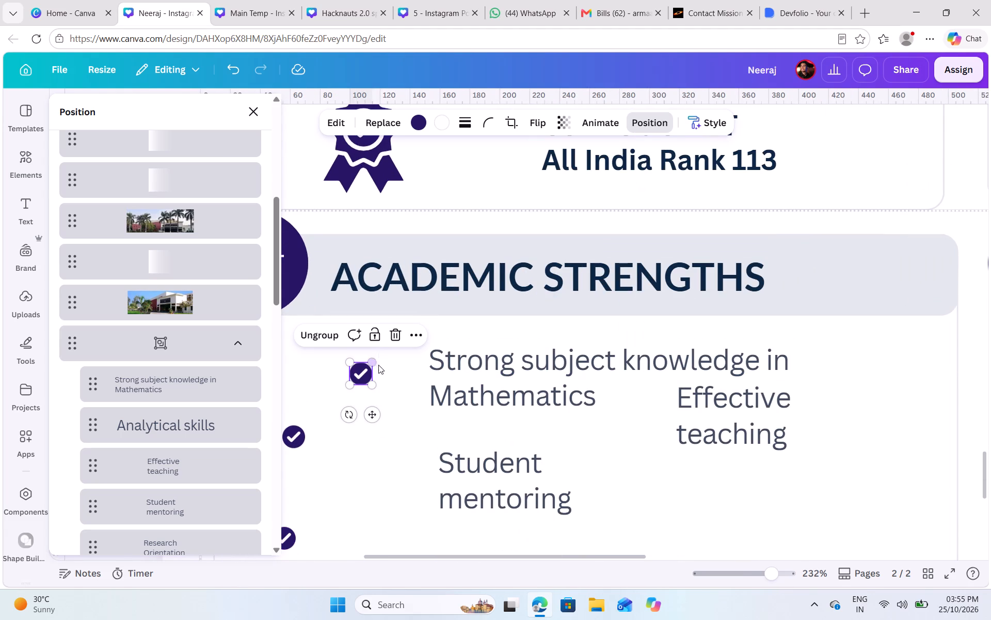
Enlarge the first check mark beside "Strong subject knowledge in Mathematics" to roughly one and a half times its size.
left_click_drag(373, 362, 391, 352)
left_click_drag(369, 361, 370, 369)
Delete the four smaller check marks below the enlarged one, along the left side of the Academic Strengths frame.
scroll(371, 412, "right", 1)
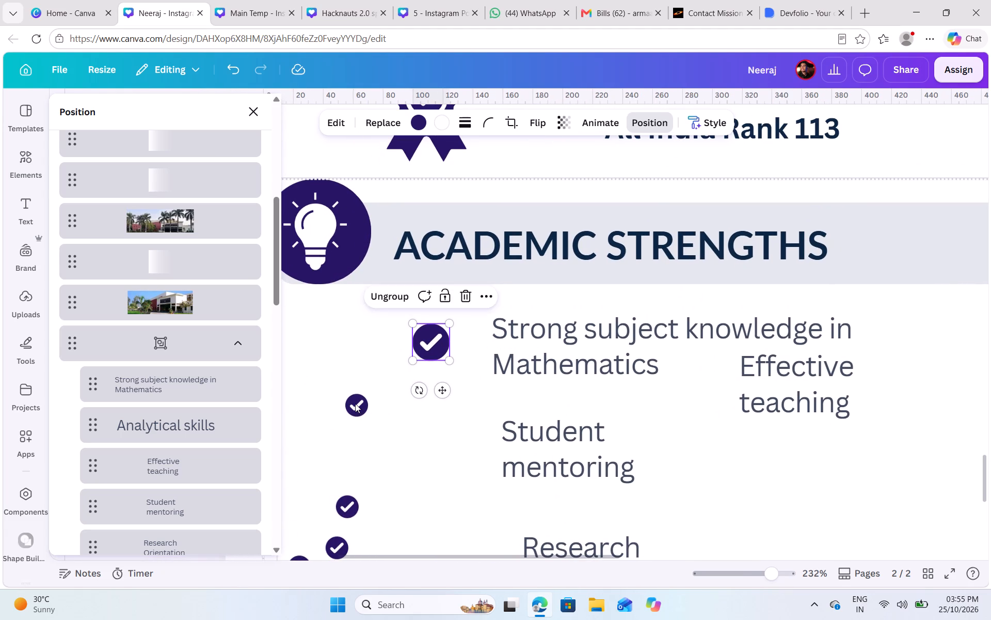
left_click(355, 404)
key("Delete")
scroll(362, 408, "down", 1)
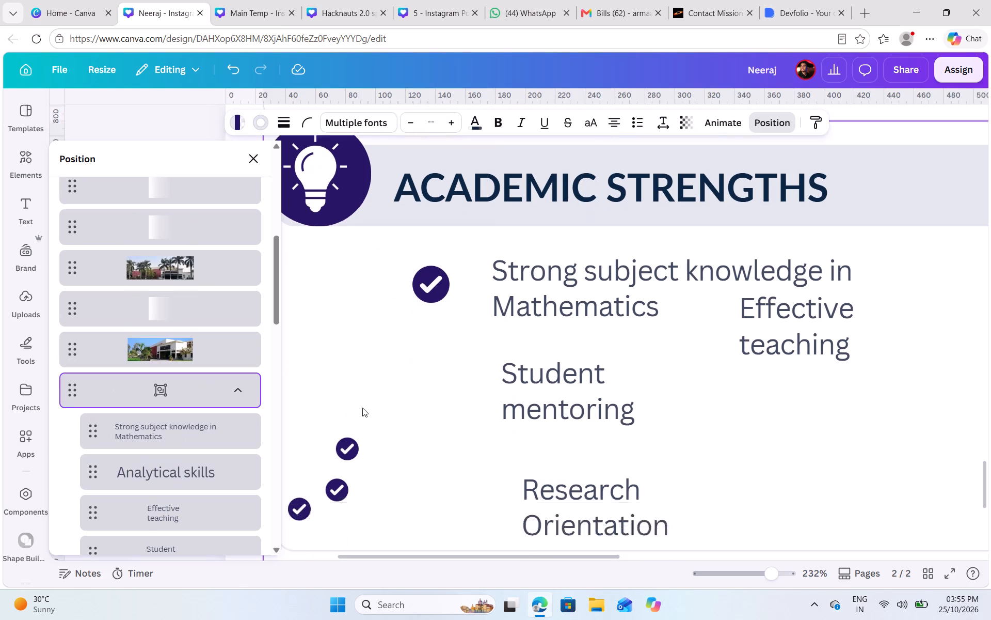
scroll(362, 408, "down", 1)
left_click(341, 384)
key("Delete")
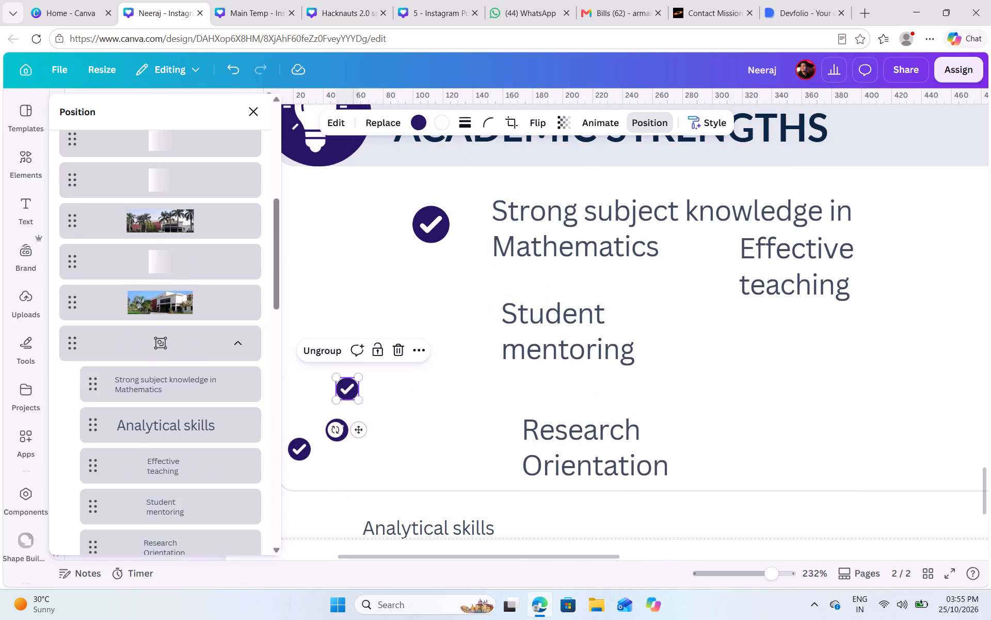
left_click(337, 433)
key("asterisk")
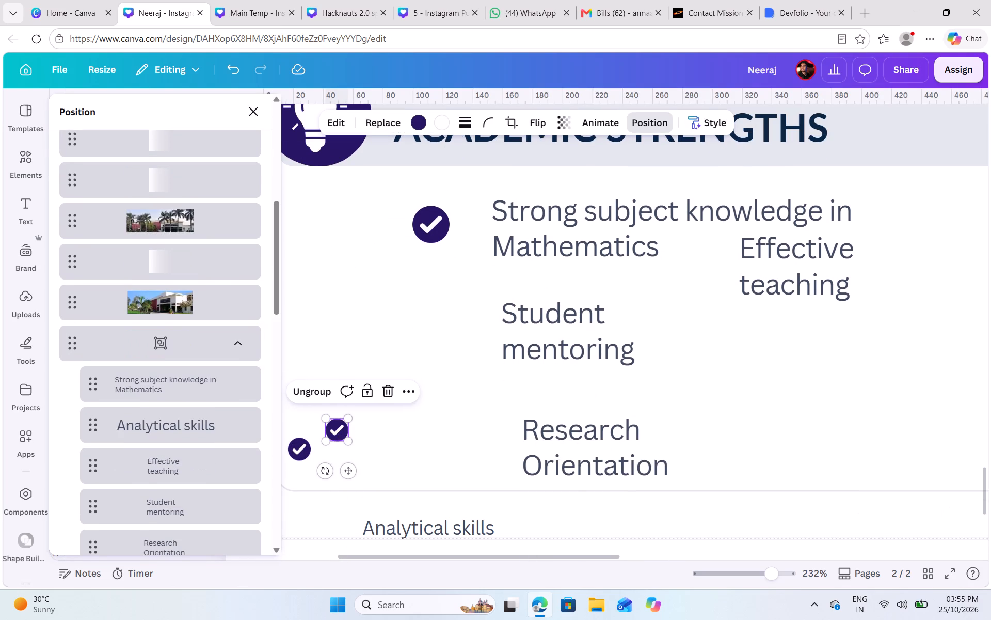
key("Delete")
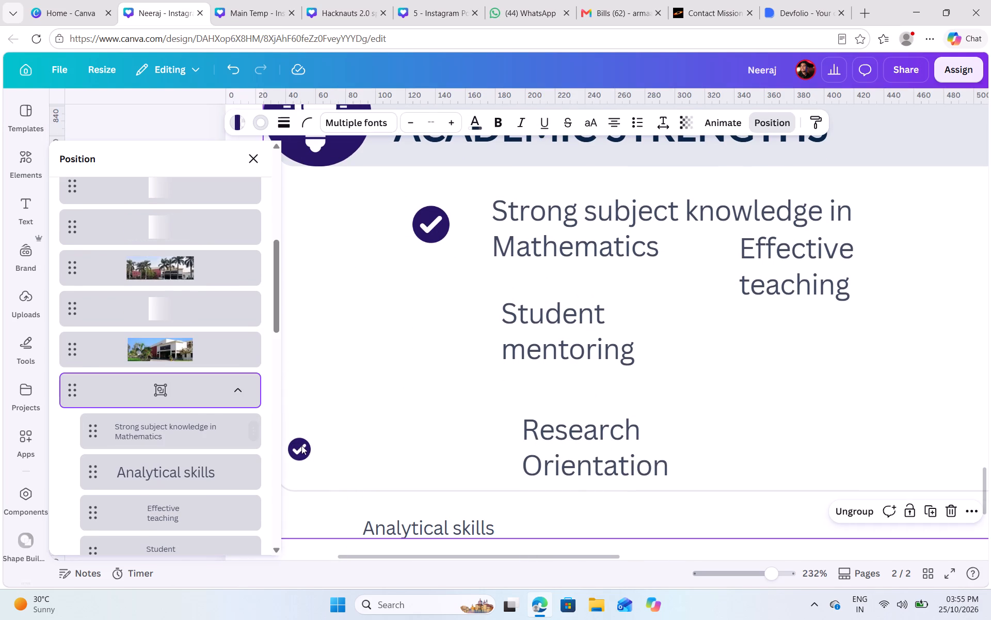
left_click(302, 445)
key("Delete")
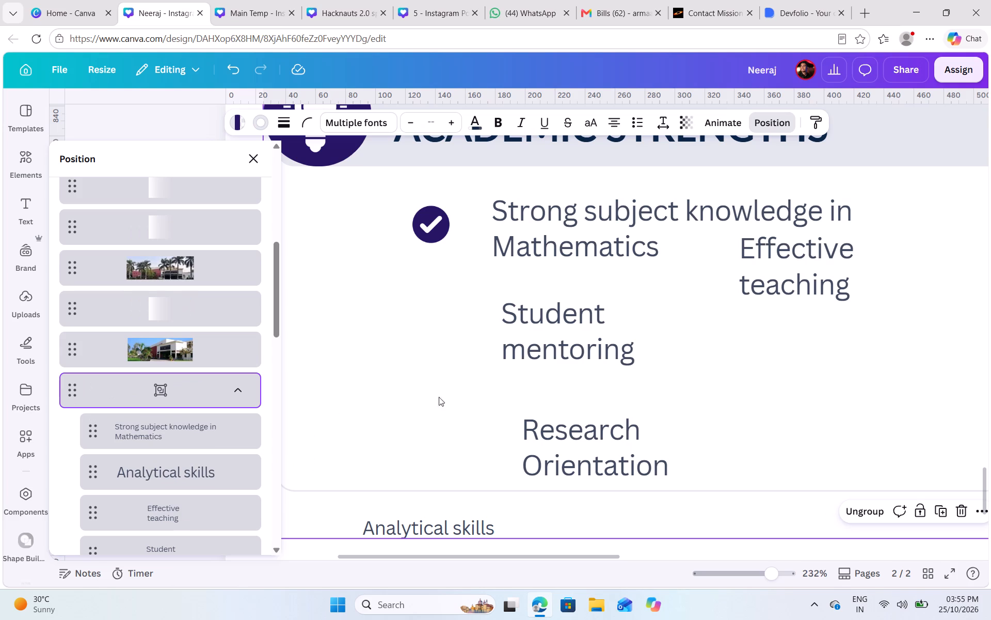
Move "Student mentoring" aside and place "Effective teaching" left-aligned under the first bullet, widening its text box to one line.
left_click(570, 333)
left_click_drag(569, 332, 710, 436)
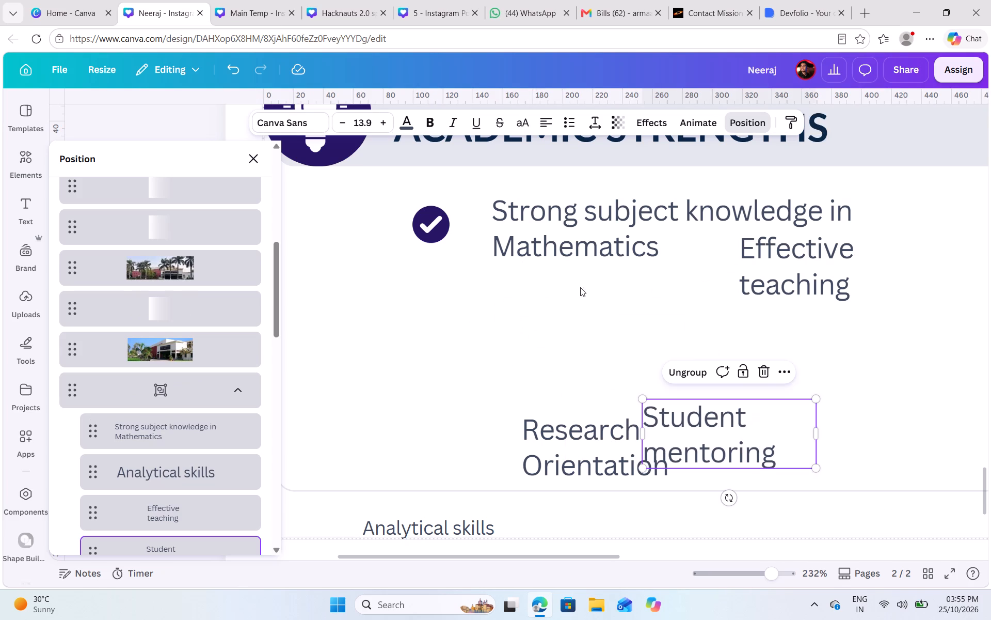
left_click(773, 271)
left_click_drag(776, 270, 530, 309)
left_click_drag(660, 304, 673, 305)
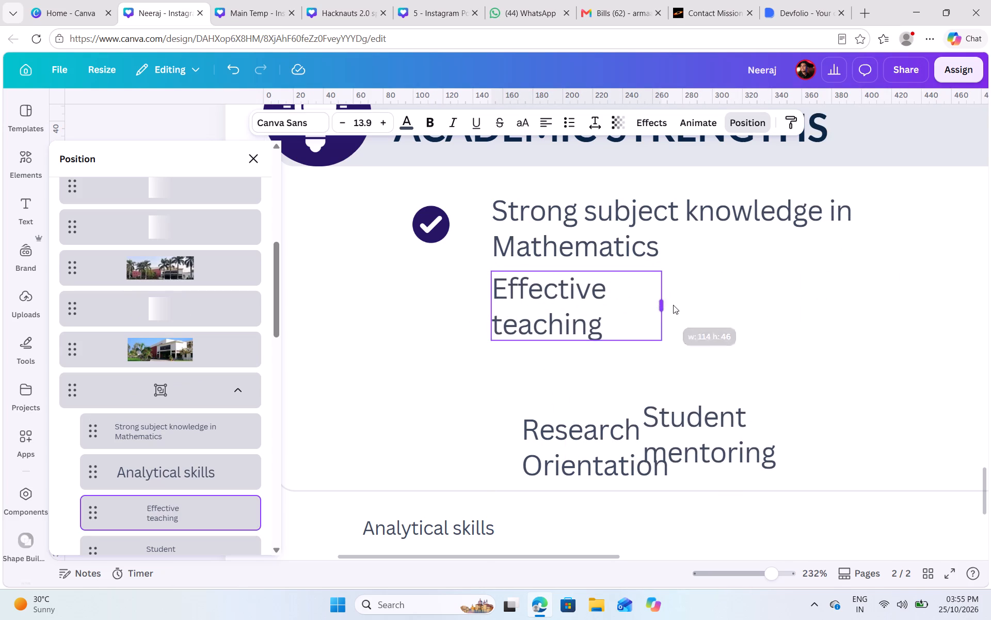
left_click_drag(673, 305, 781, 304)
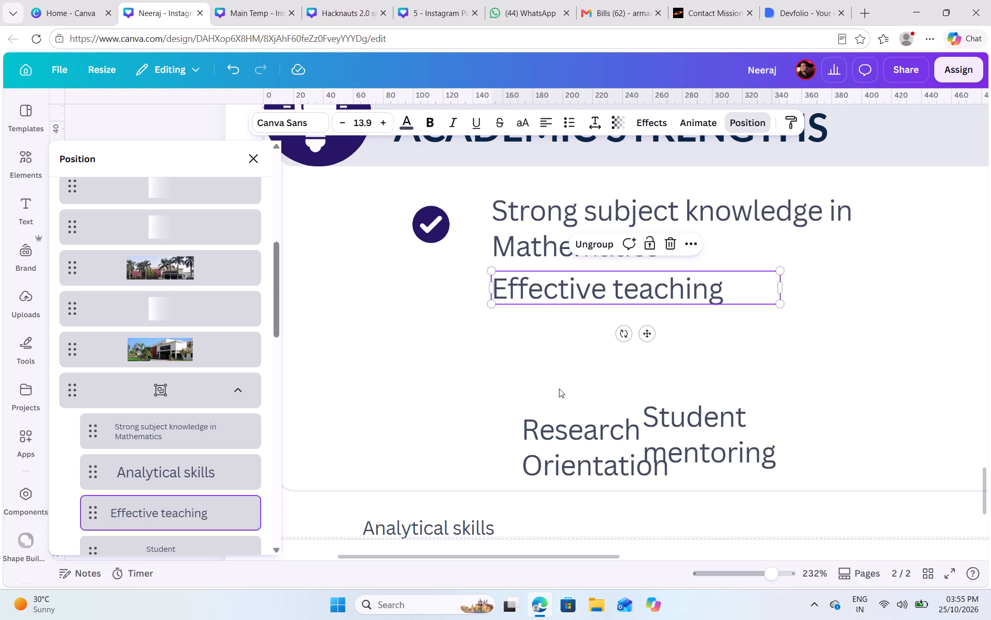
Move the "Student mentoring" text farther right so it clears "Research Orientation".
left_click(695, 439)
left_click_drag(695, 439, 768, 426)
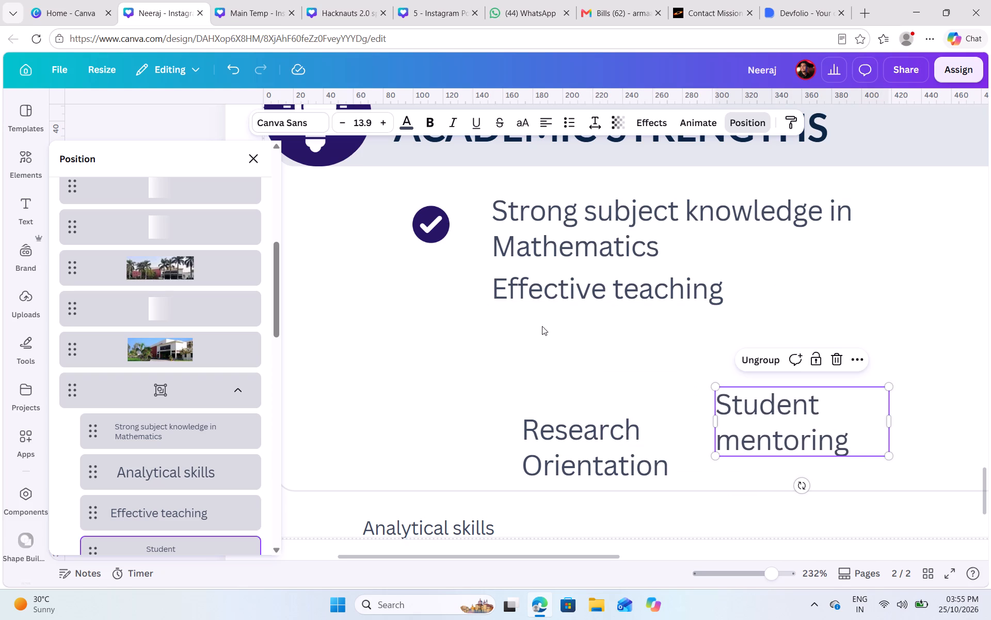
Copy the enlarged check mark and place the copy directly below it, beside "Effective teaching".
left_click(431, 233)
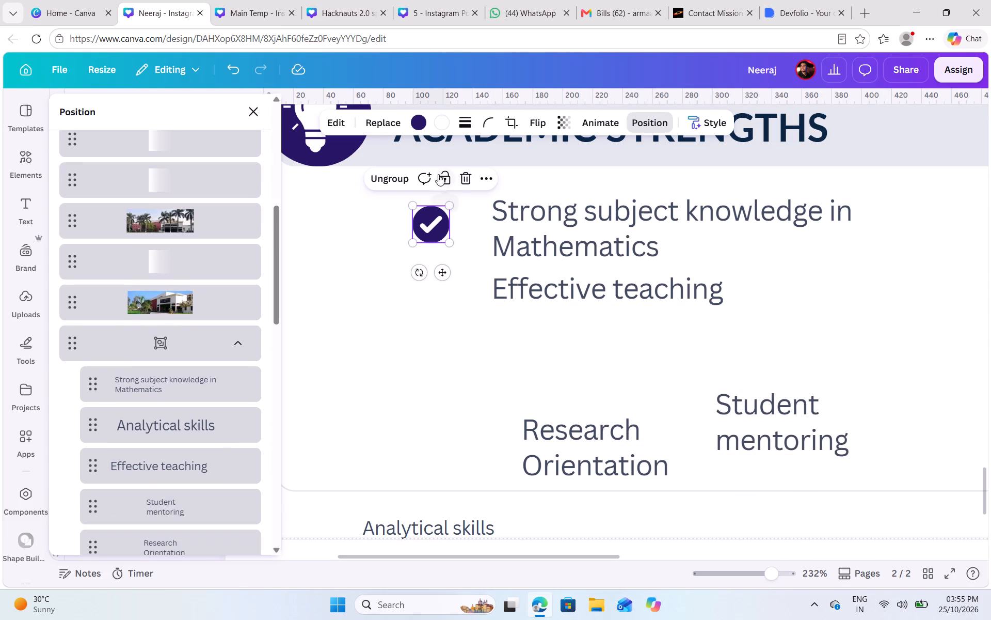
key("ctrl+c")
key("ctrl+v")
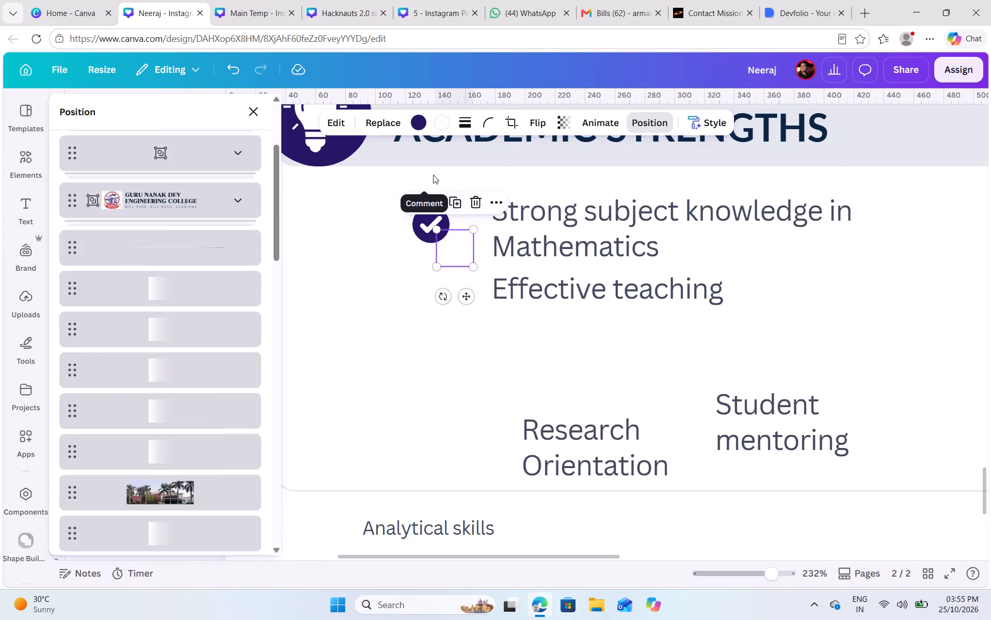
left_click_drag(453, 243, 425, 289)
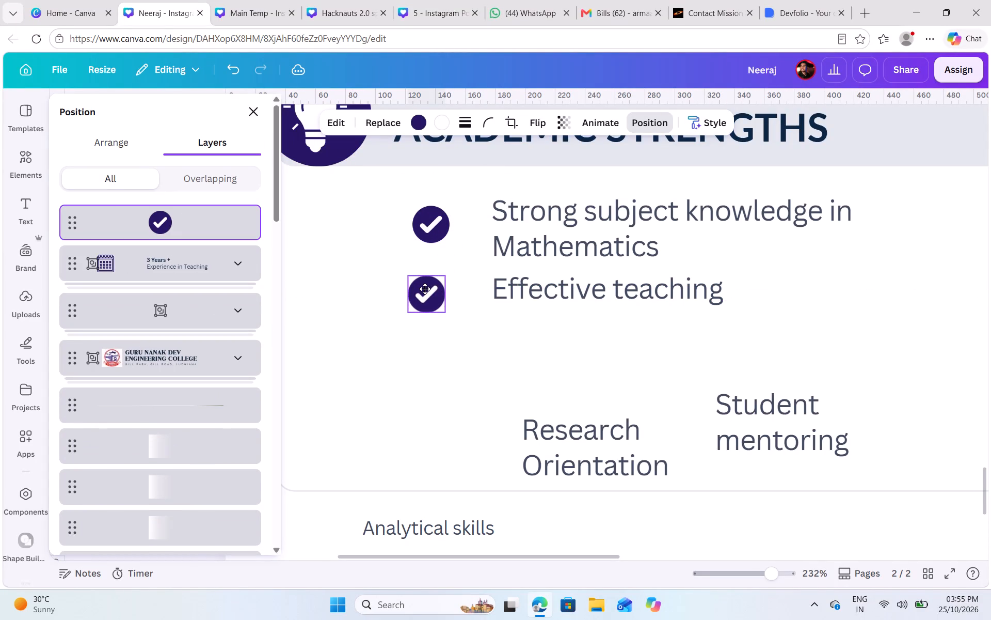
left_click_drag(425, 289, 430, 284)
Duplicate the check mark beside "Effective teaching" for the third bullet.
scroll(430, 284, "down", 1)
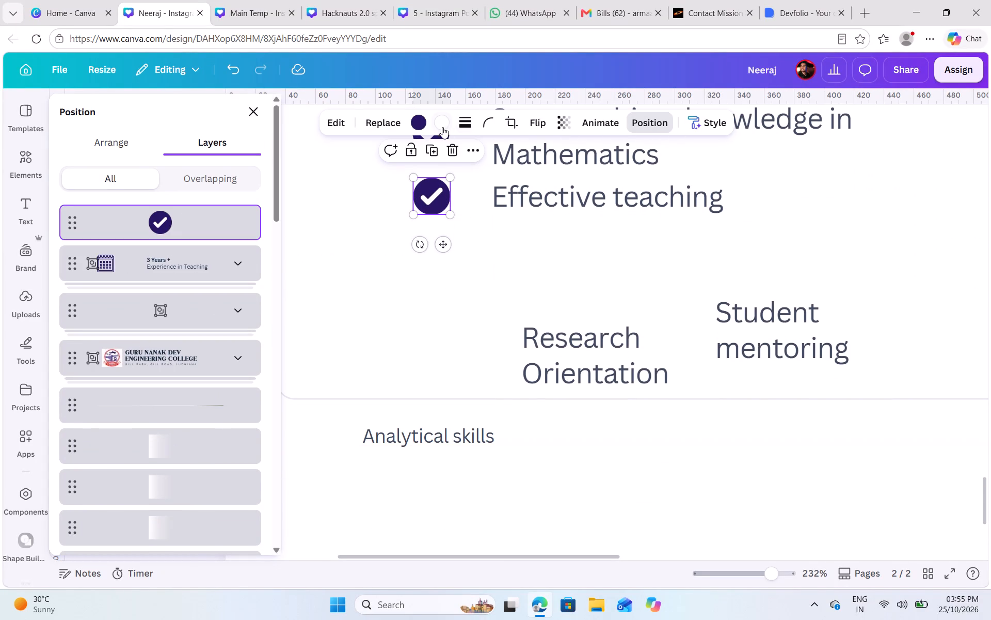
left_click(430, 149)
Add two vertical guides at 125 and 150, along the left and right edges of the check mark column.
scroll(473, 246, "up", 1)
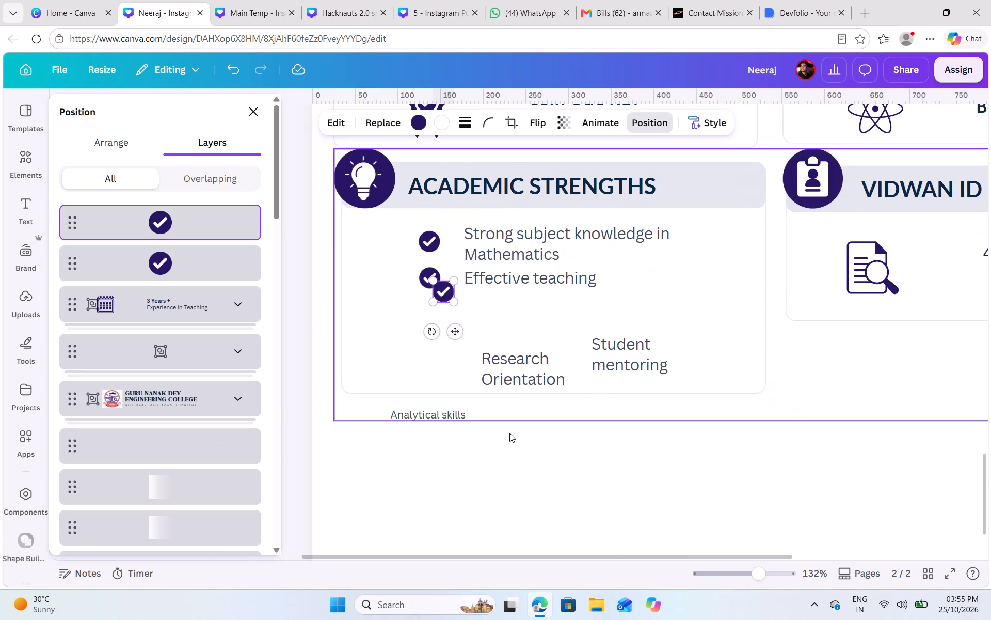
right_click(457, 459)
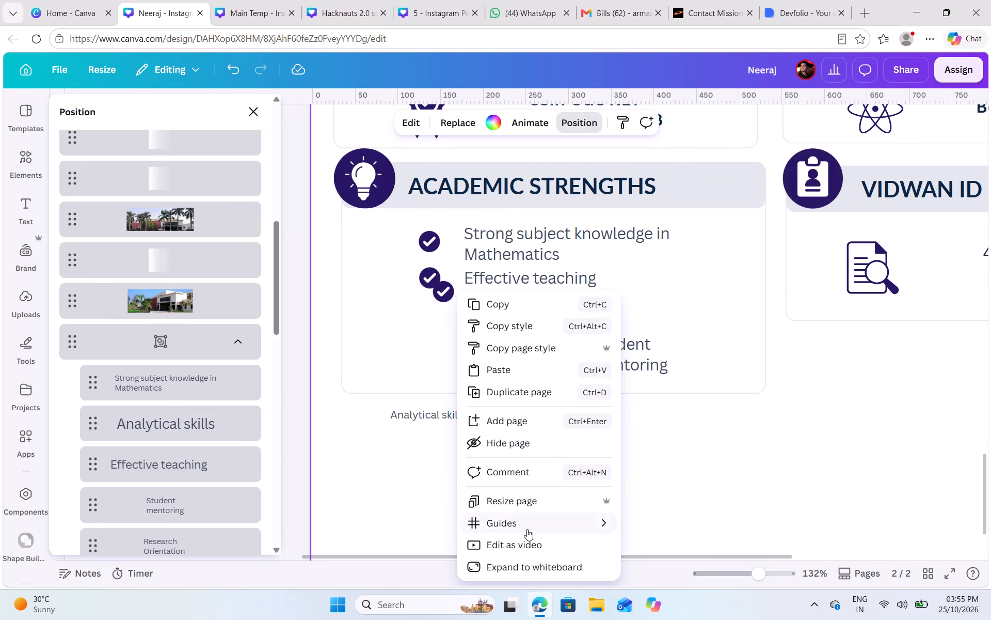
left_click(630, 540)
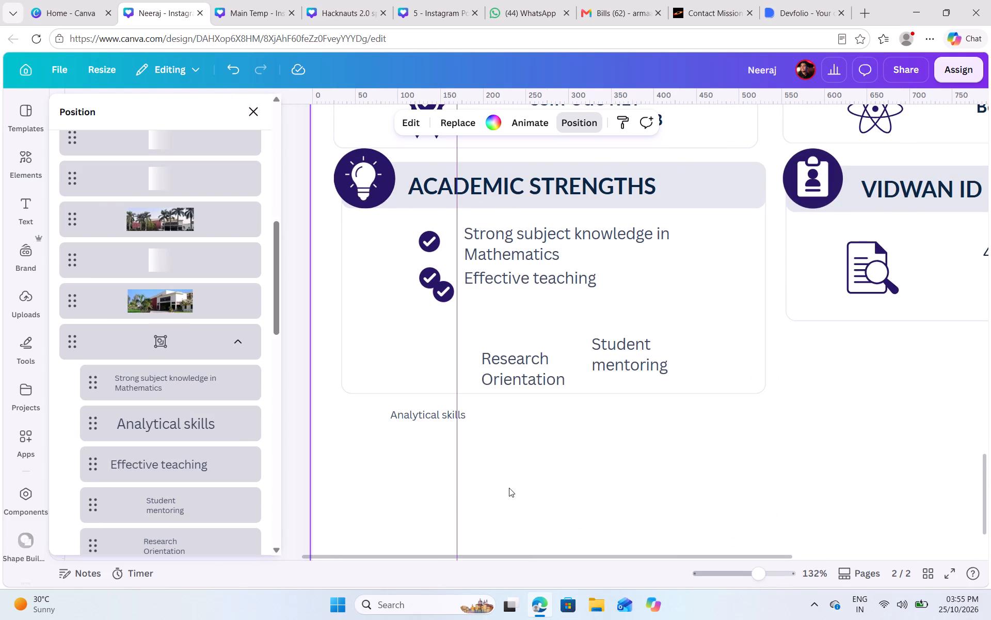
right_click(509, 488)
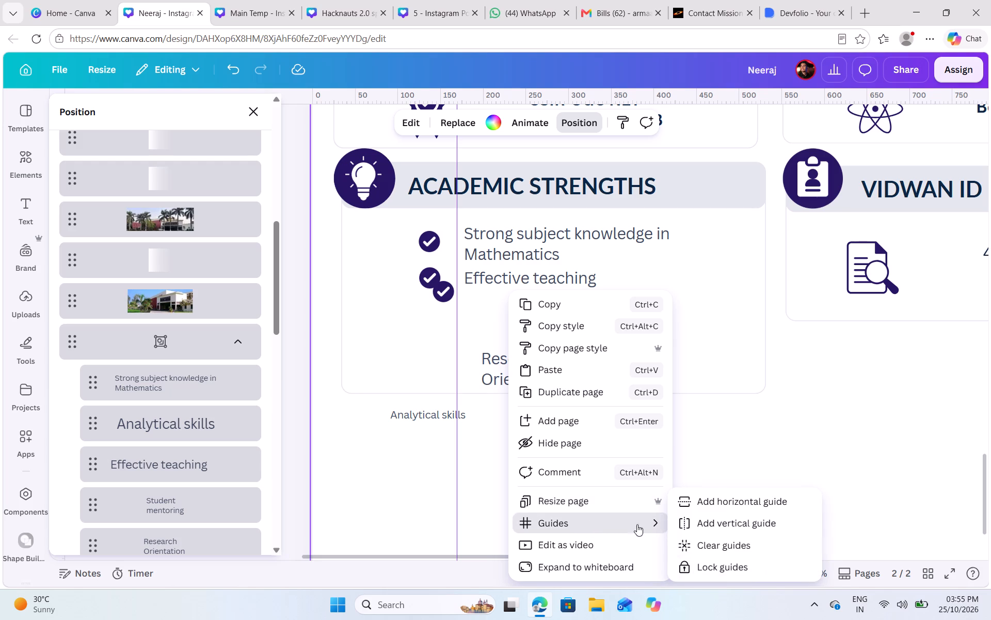
left_click(678, 523)
left_click_drag(458, 481, 420, 478)
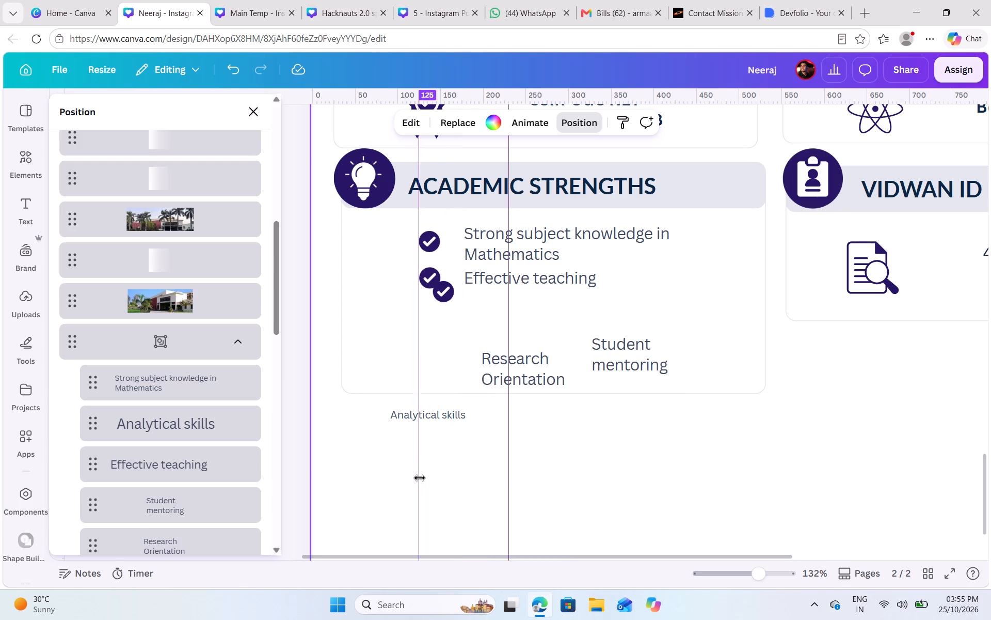
left_click_drag(420, 478, 422, 479)
left_click_drag(509, 474, 465, 471)
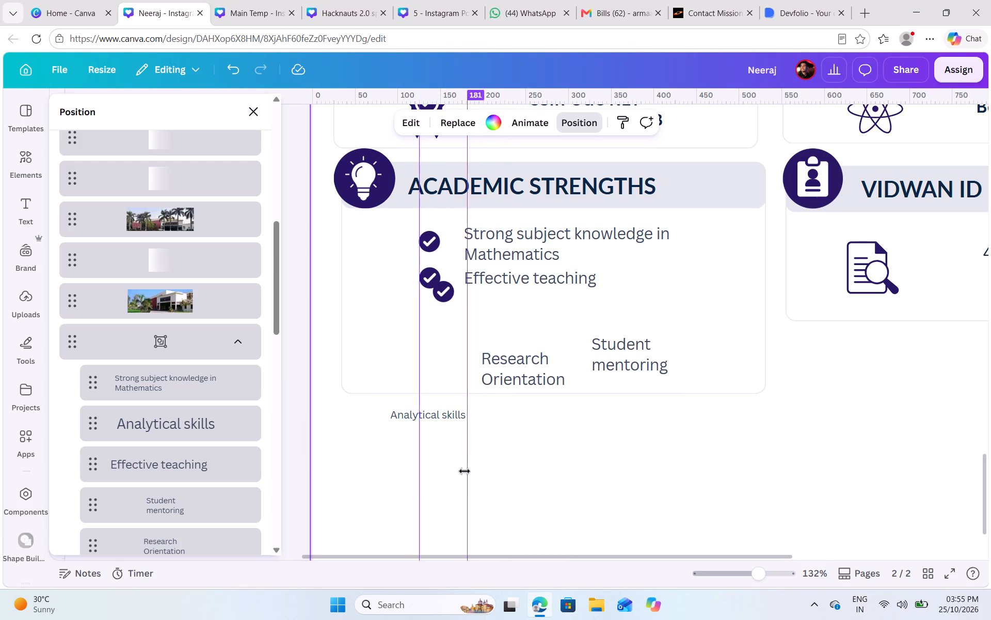
left_click_drag(465, 471, 440, 470)
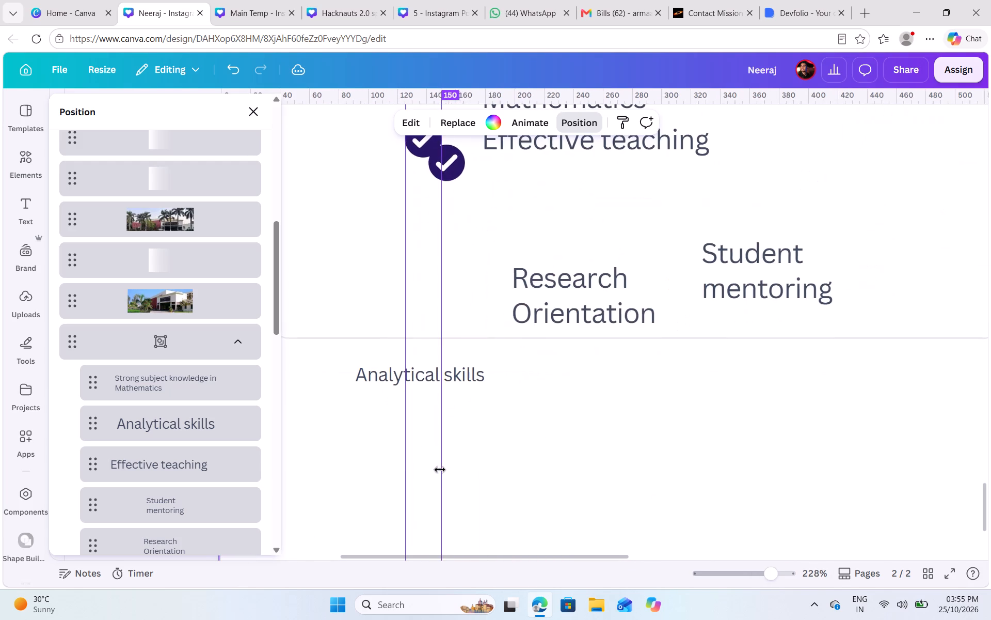
Move the third check mark between the two vertical guides, below the one beside "Effective teaching".
scroll(379, 237, "up", 1)
left_click(455, 276)
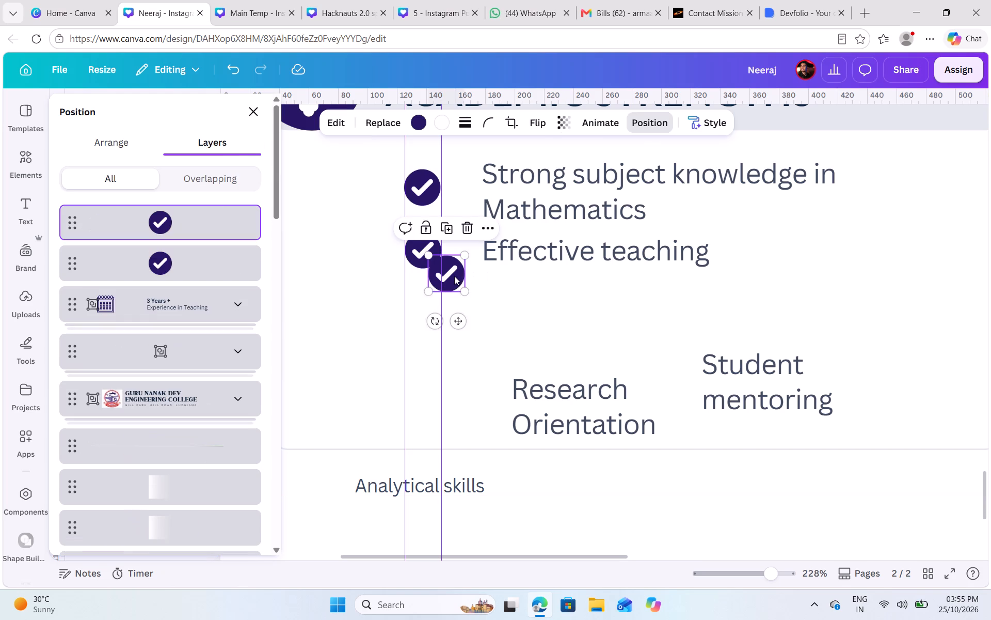
left_click_drag(454, 276, 430, 318)
Move "Student mentoring" beside the third check mark, left-aligned with the bullets above, and widen its text box to one line.
left_click(758, 367)
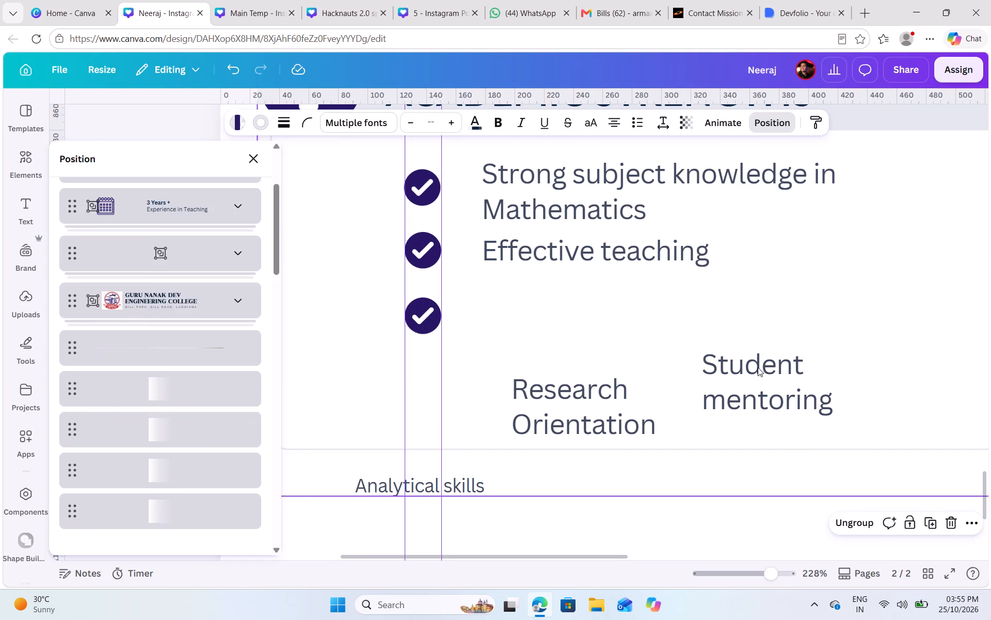
left_click(757, 370)
left_click_drag(757, 370, 535, 314)
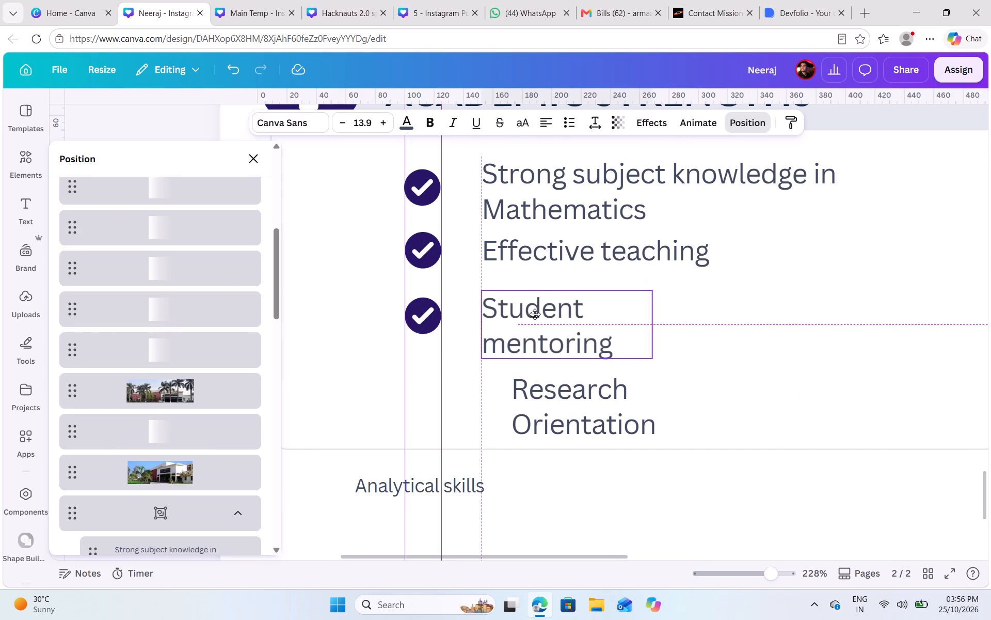
left_click_drag(535, 314, 538, 314)
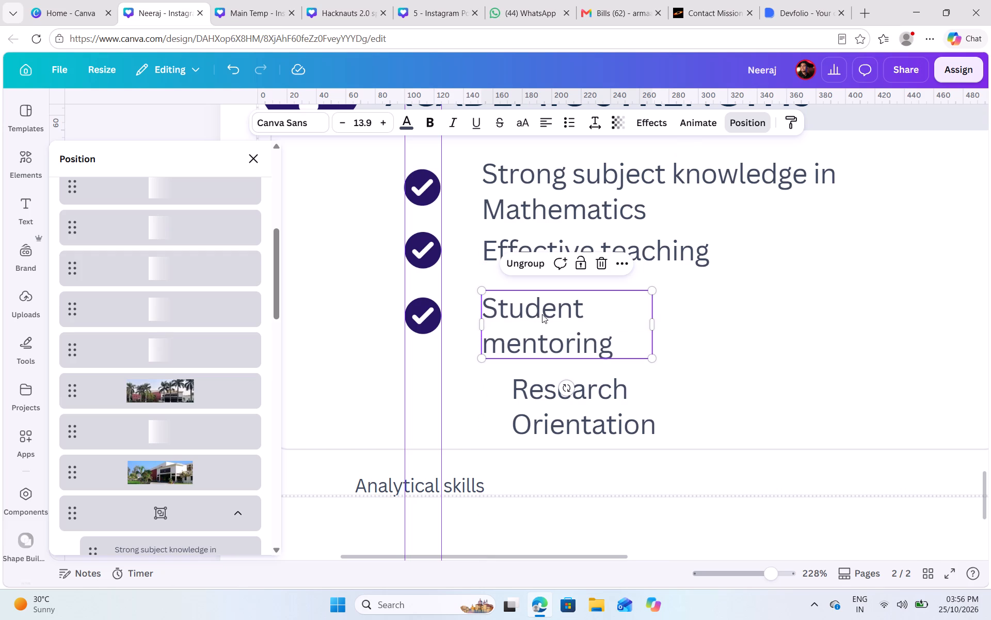
left_click_drag(654, 326, 750, 315)
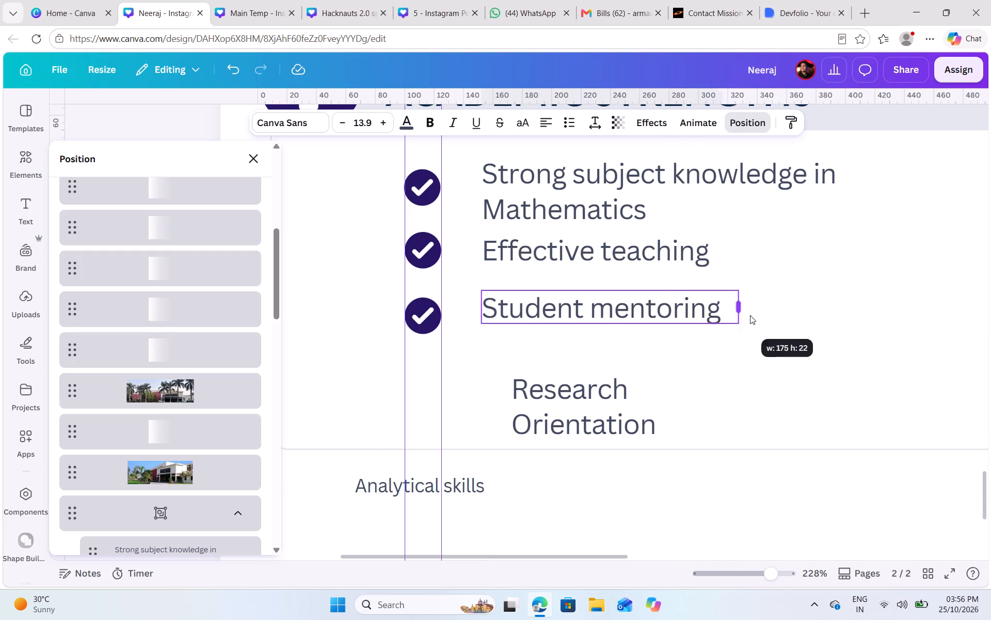
left_click_drag(750, 315, 749, 314)
left_click(698, 481)
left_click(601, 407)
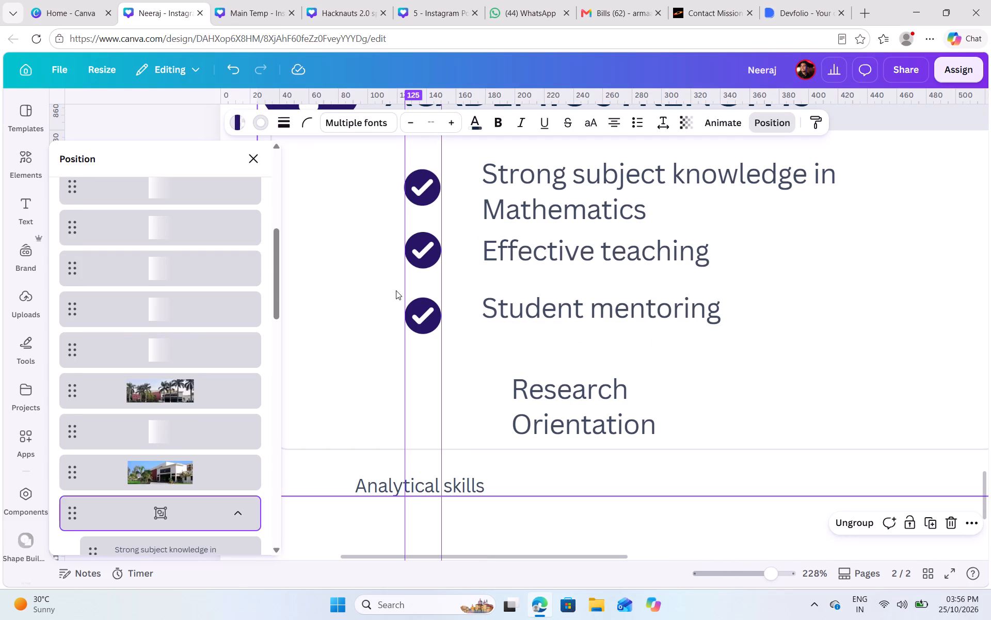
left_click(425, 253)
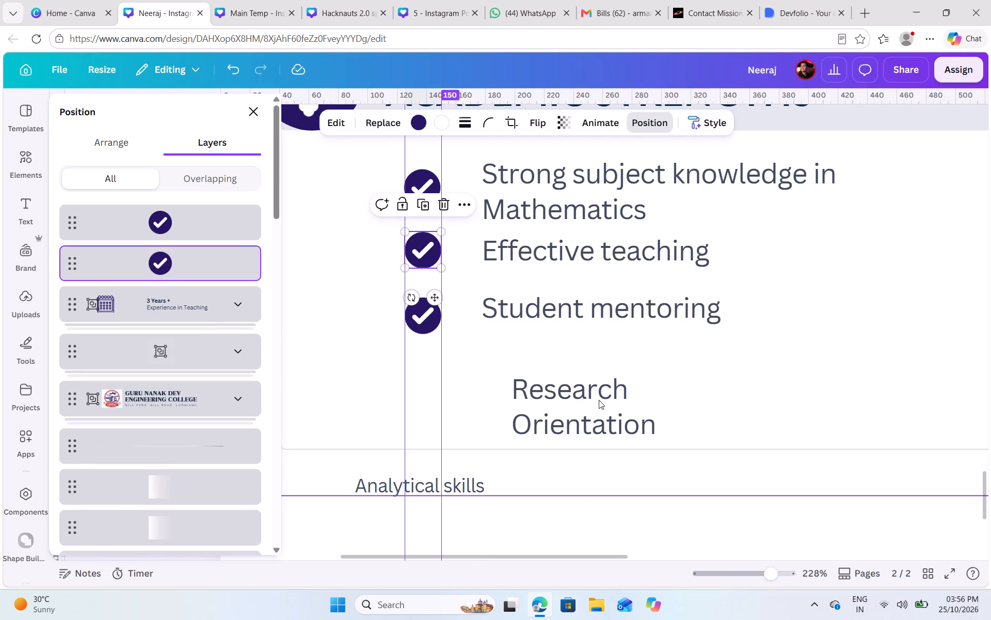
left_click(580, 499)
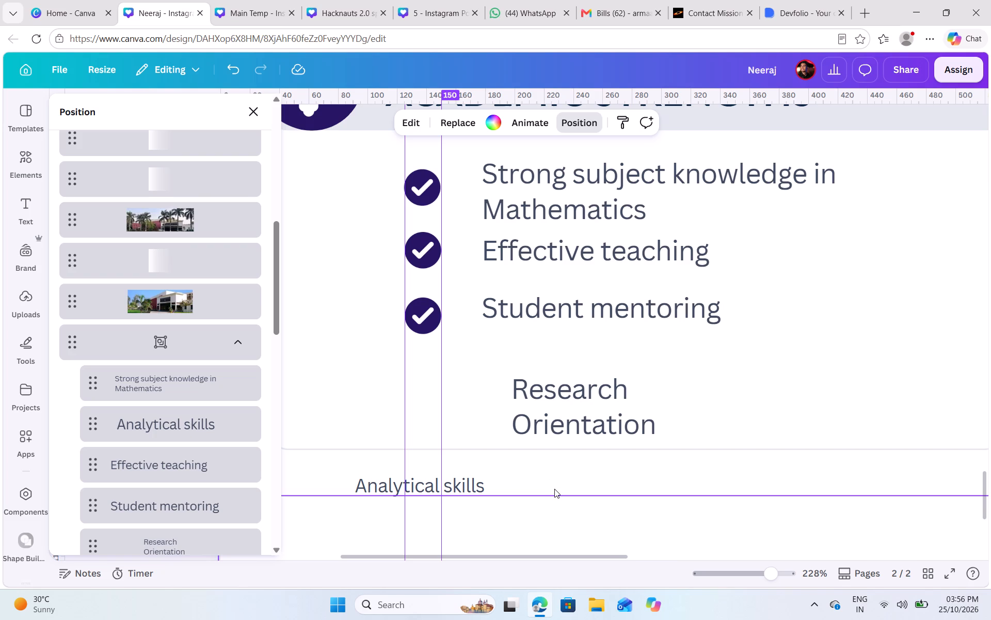
Add a horizontal guide and place it at the top of the "Effective teaching" text, crossing the second check mark.
right_click(554, 489)
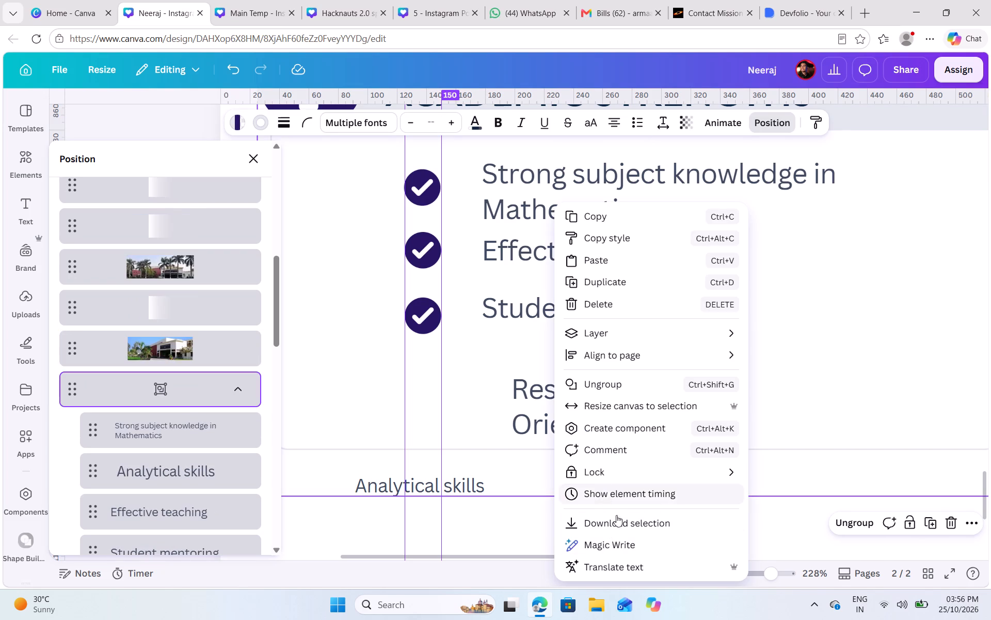
left_click(520, 537)
right_click(520, 537)
left_click(595, 528)
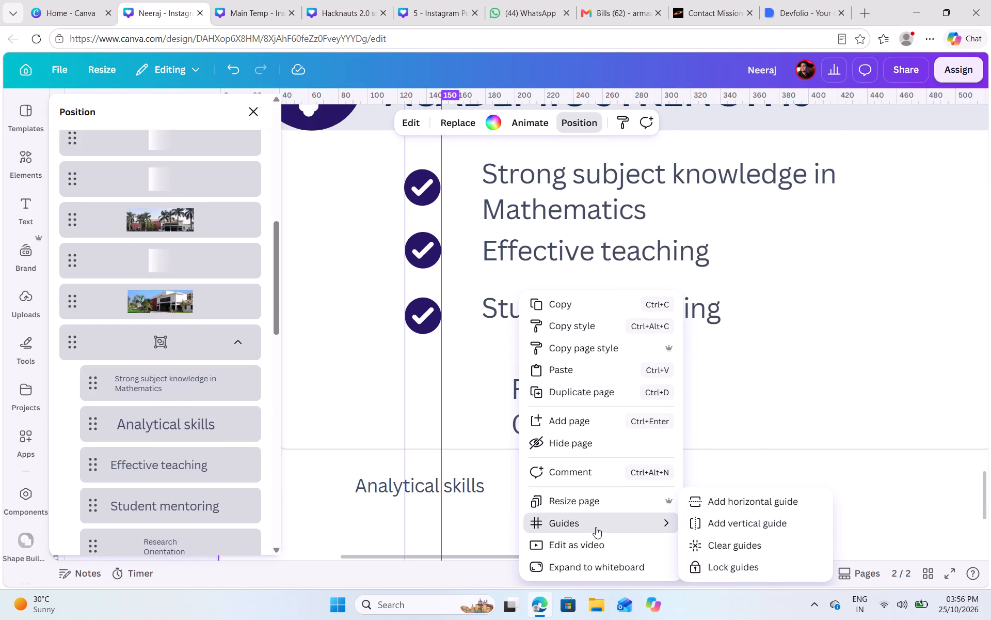
left_click(702, 504)
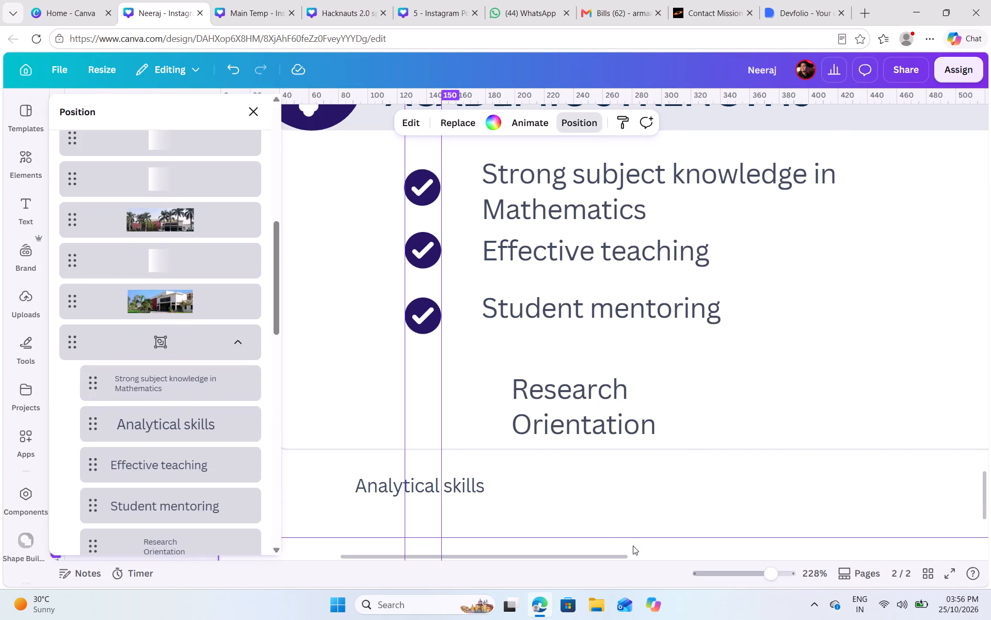
left_click(633, 534)
left_click_drag(634, 537, 586, 242)
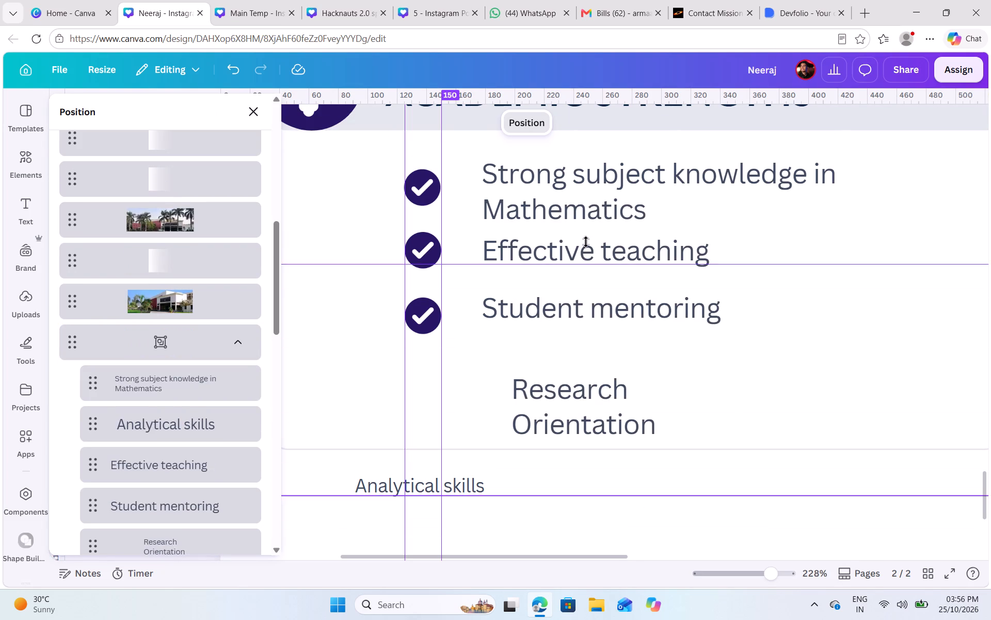
left_click_drag(586, 242, 567, 239)
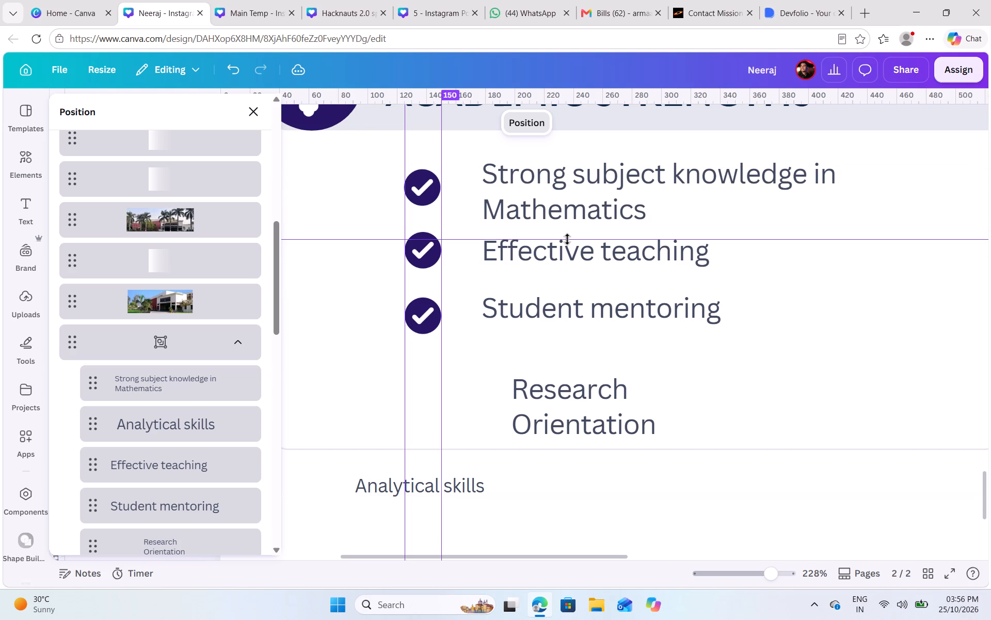
left_click_drag(567, 239, 567, 239)
Move the horizontal guide down from the "Effective teaching" line to the top of the "Student mentoring" text.
left_click(418, 252)
left_click(421, 255)
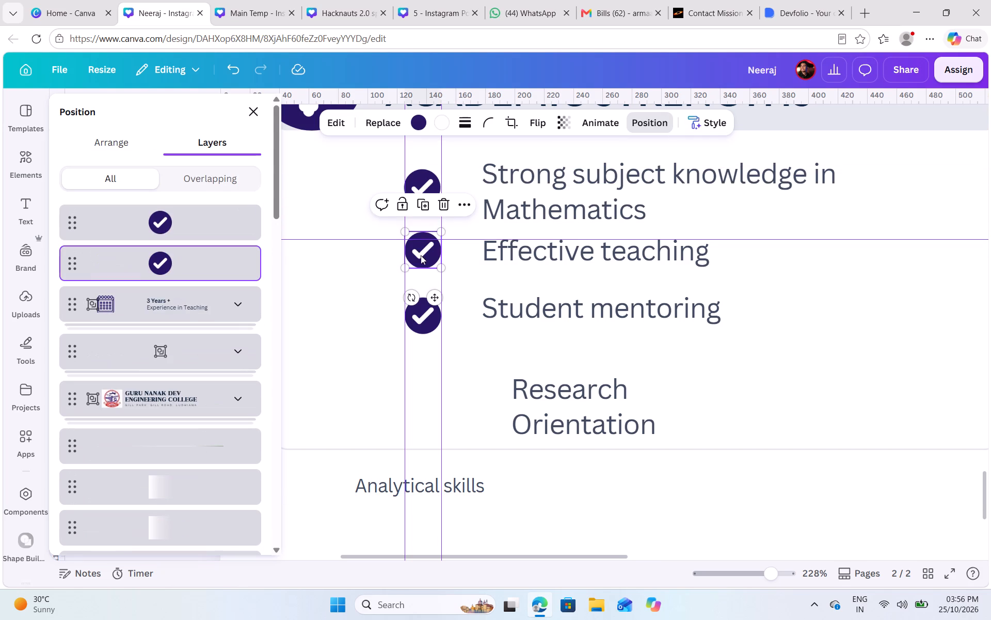
left_click(420, 259)
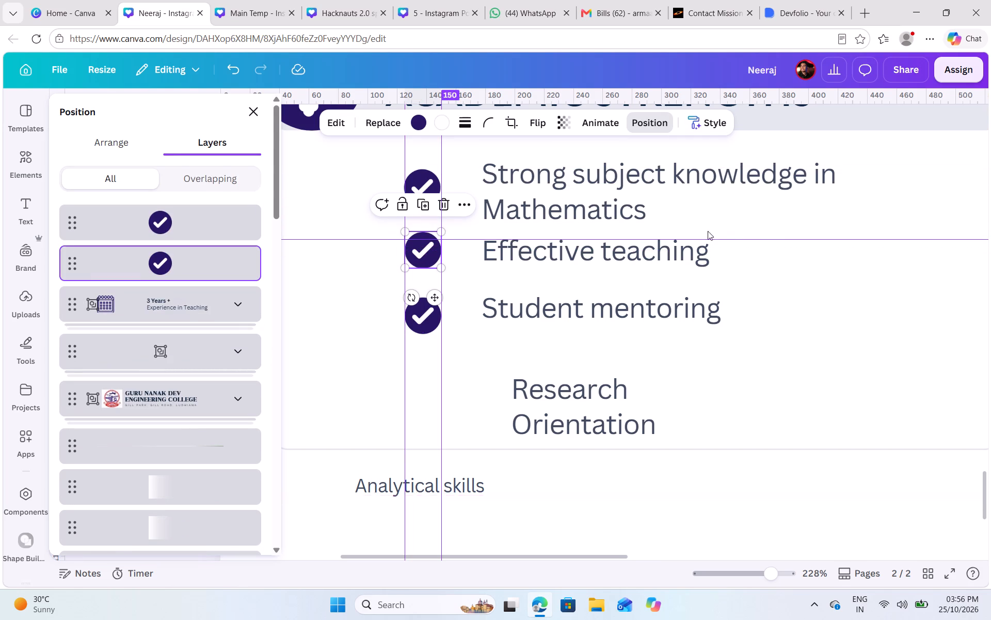
left_click_drag(762, 241, 758, 241)
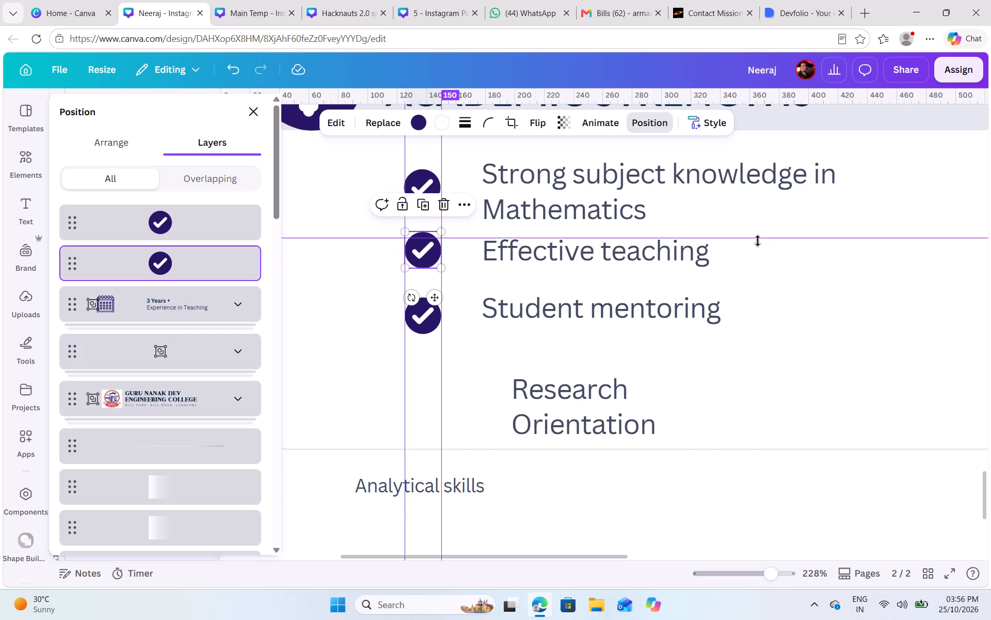
left_click_drag(758, 241, 758, 241)
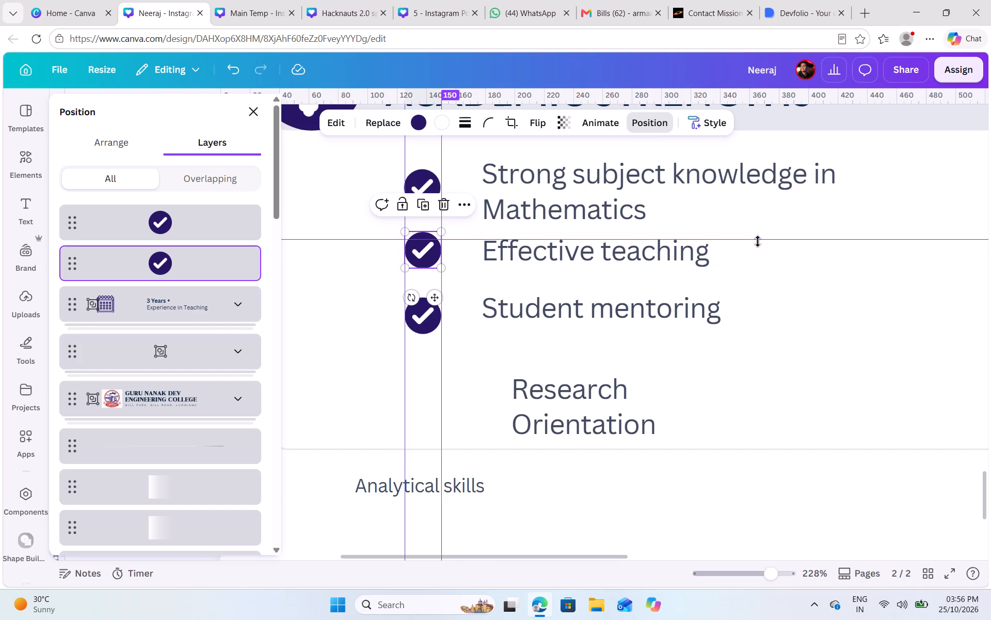
left_click_drag(758, 241, 744, 302)
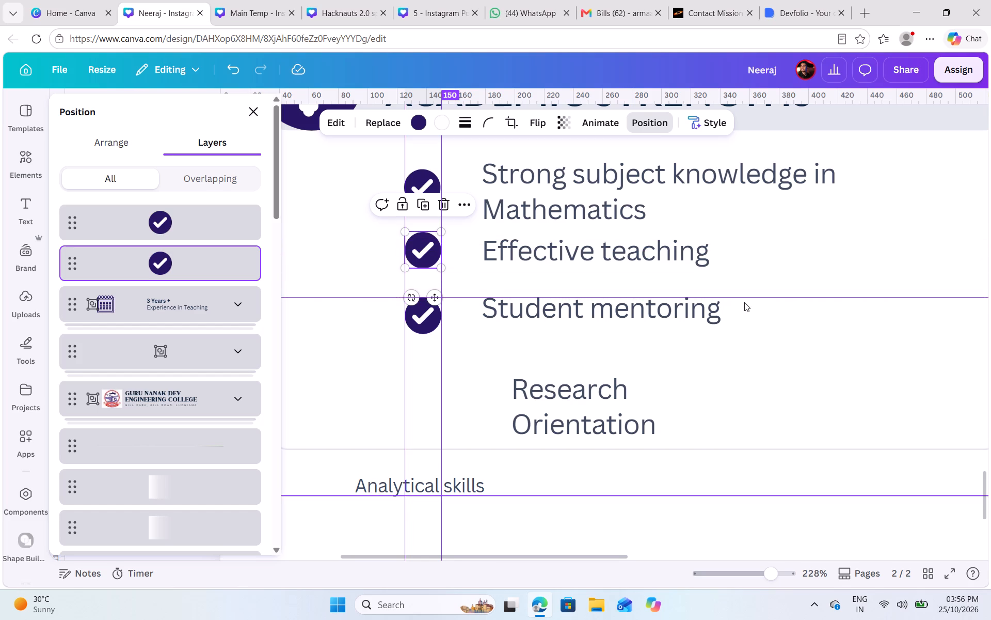
Nudge the third check mark up until it is vertically centred on the "Student mentoring" line.
left_click(420, 324)
key("Up")
key("Up")
key("Up")
key("Up")
key("Up")
key("Up")
key("Up")
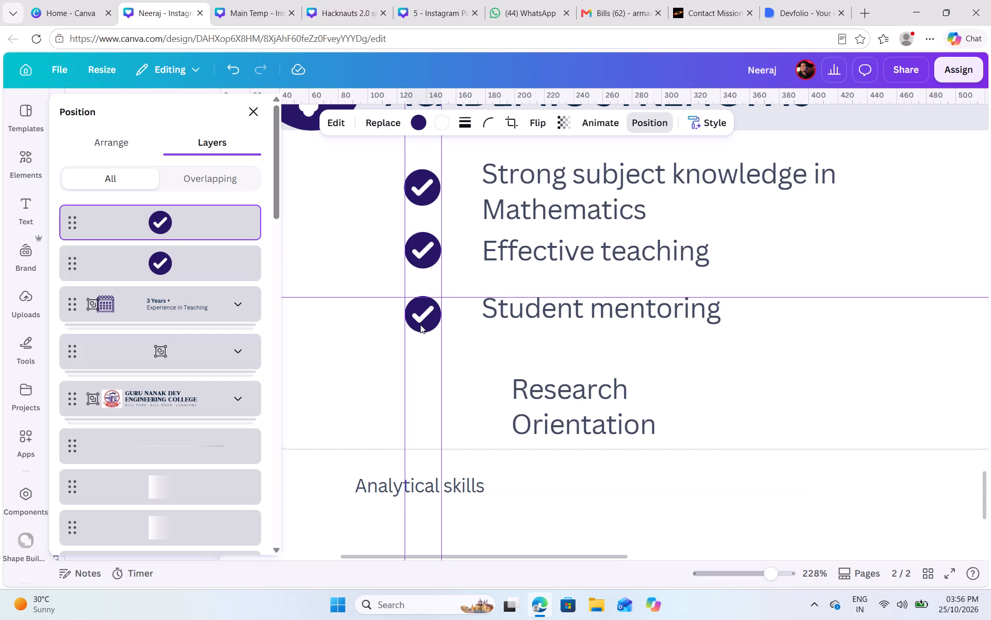
key("Down")
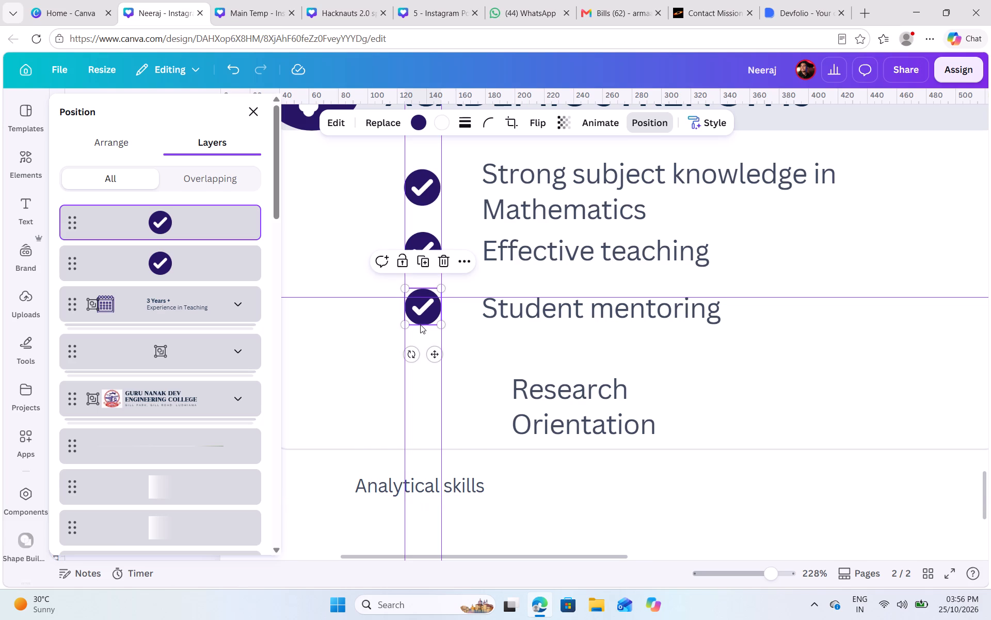
Move "Research Orientation" below "Student mentoring", left-aligned with the bullets above, and widen its text box to one line.
left_click(548, 410)
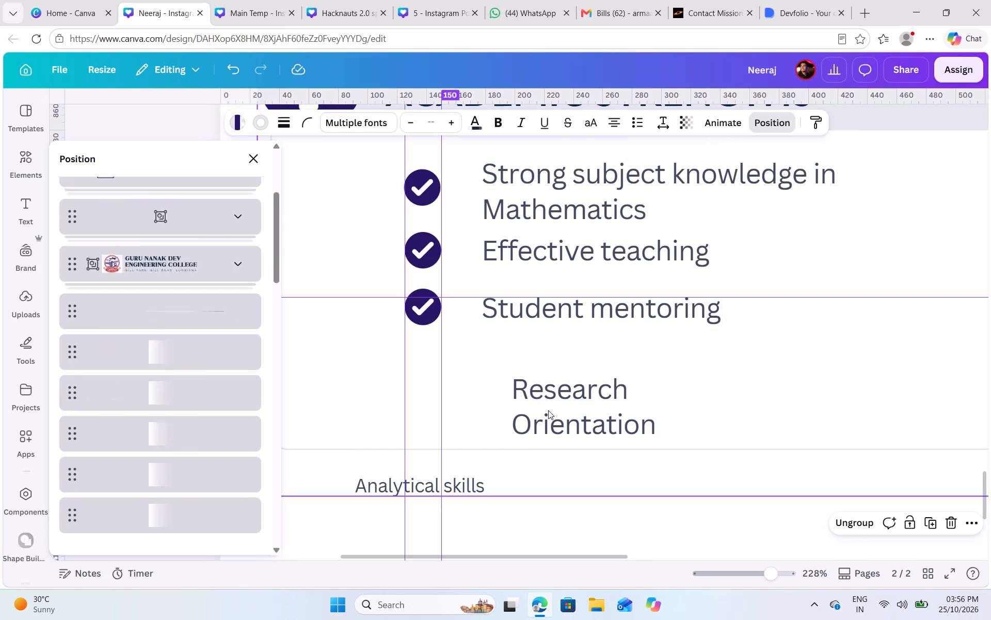
left_click(566, 390)
left_click_drag(553, 394, 524, 362)
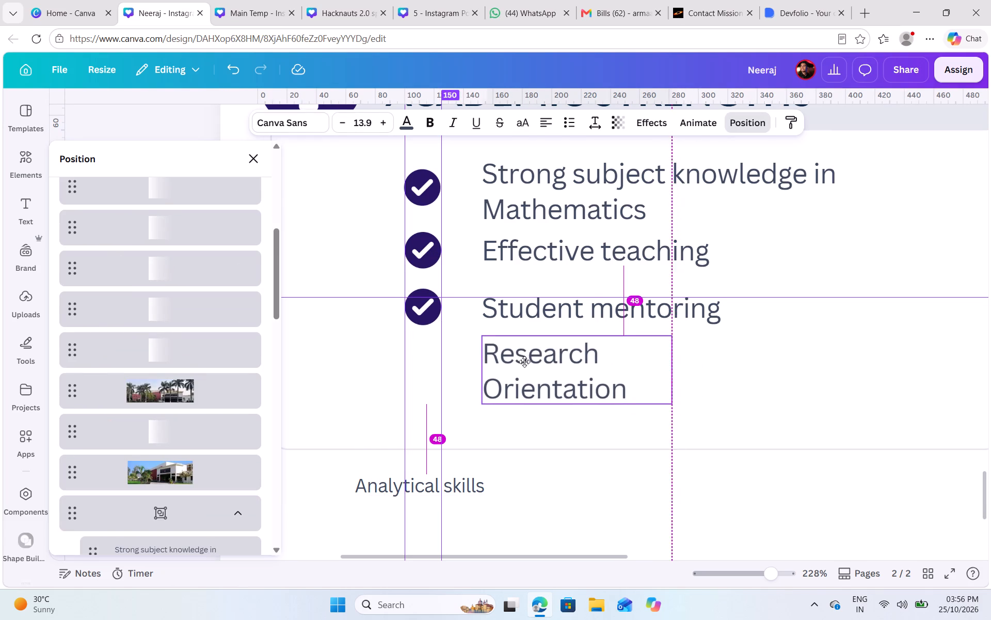
left_click_drag(524, 362, 523, 362)
left_click_drag(672, 369, 763, 369)
left_click(616, 445)
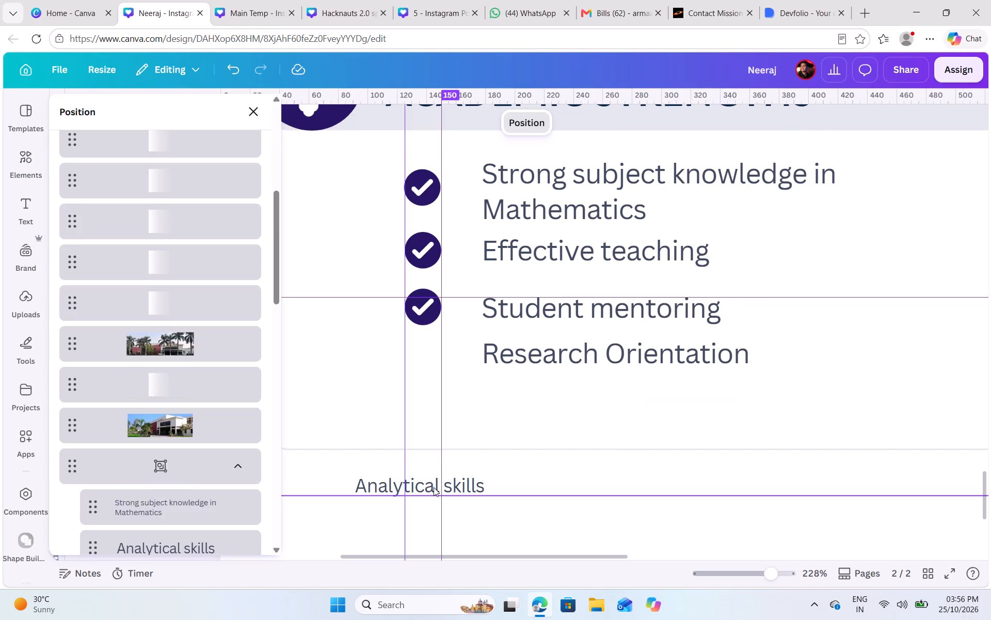
Bring "Analytical skills" into the card below "Research Orientation", set its font size to 13.9, and widen its text box to one line.
left_click(435, 486)
left_click(435, 486)
left_click_drag(432, 485, 582, 419)
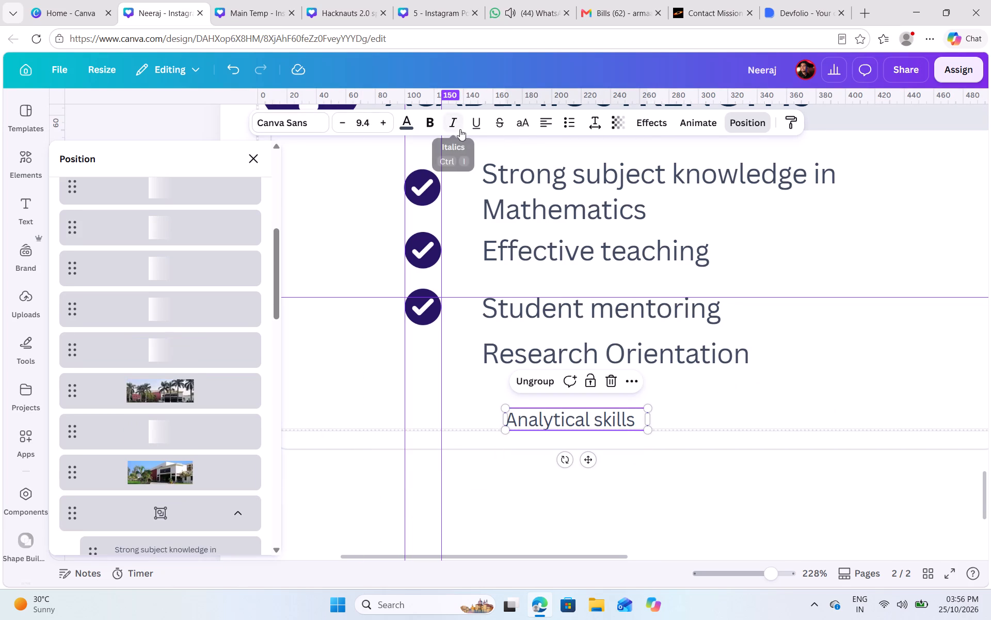
left_click(361, 122)
type("13.9")
key("Return")
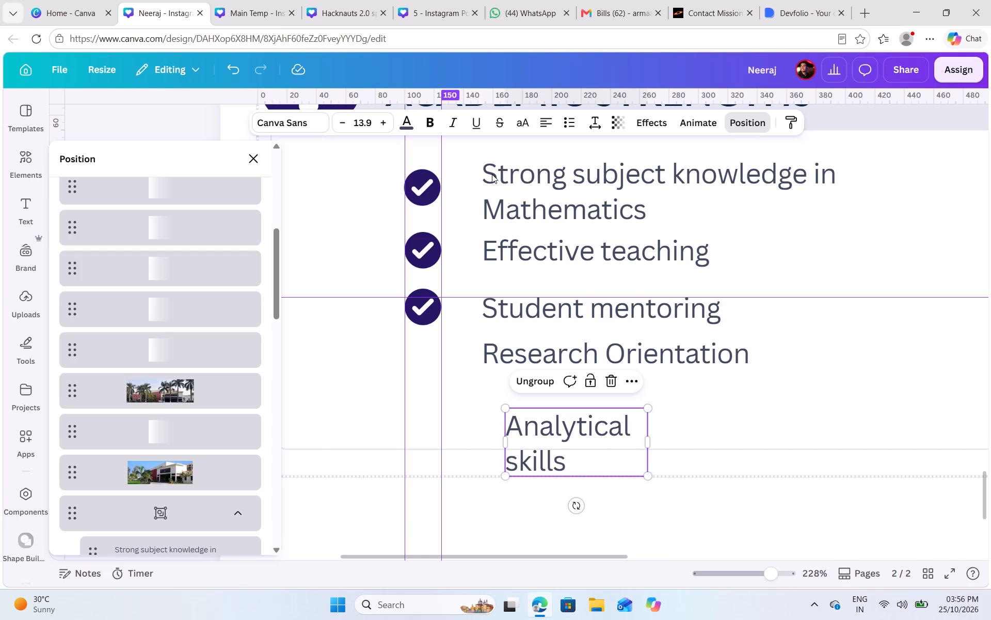
left_click_drag(648, 443, 710, 427)
left_click_drag(710, 427, 775, 418)
left_click(603, 430)
left_click(761, 501)
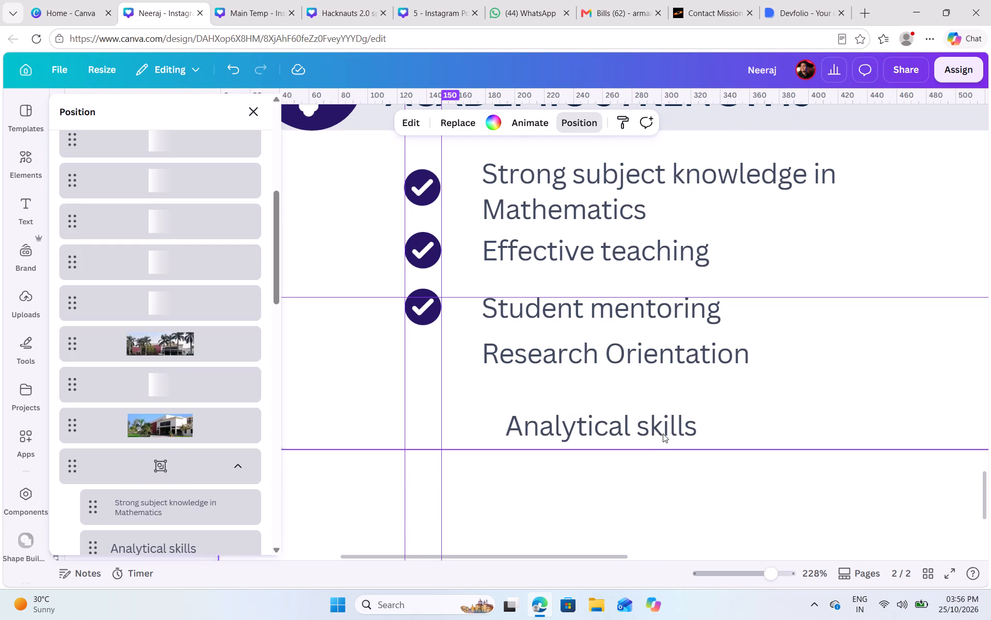
Left-align "Analytical skills" with the other bullets, leaving a small gap below "Research Orientation".
left_click(655, 431)
left_click(648, 423)
left_click_drag(647, 422, 625, 392)
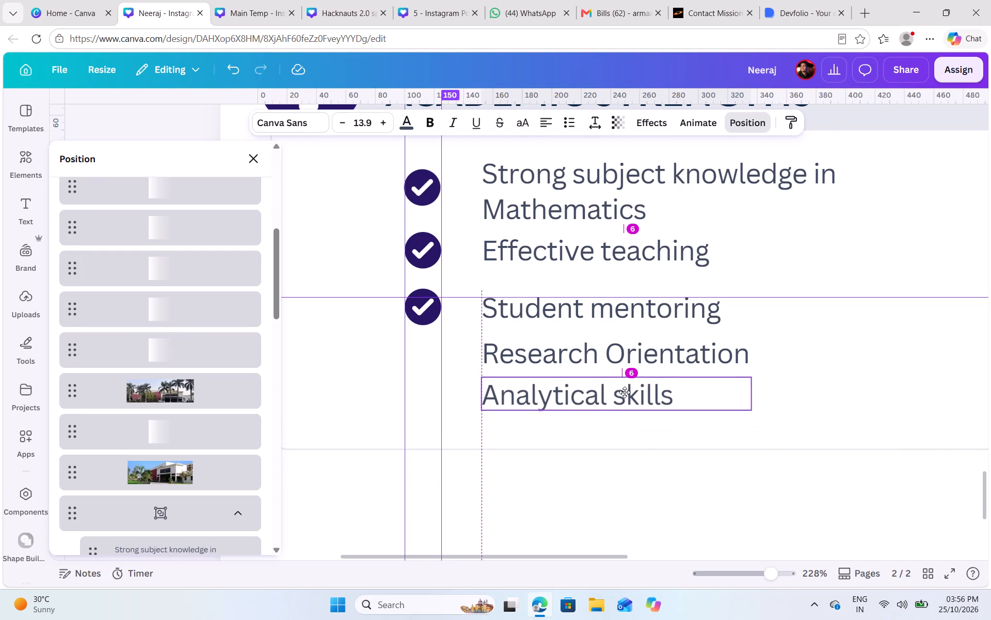
left_click_drag(625, 392, 625, 405)
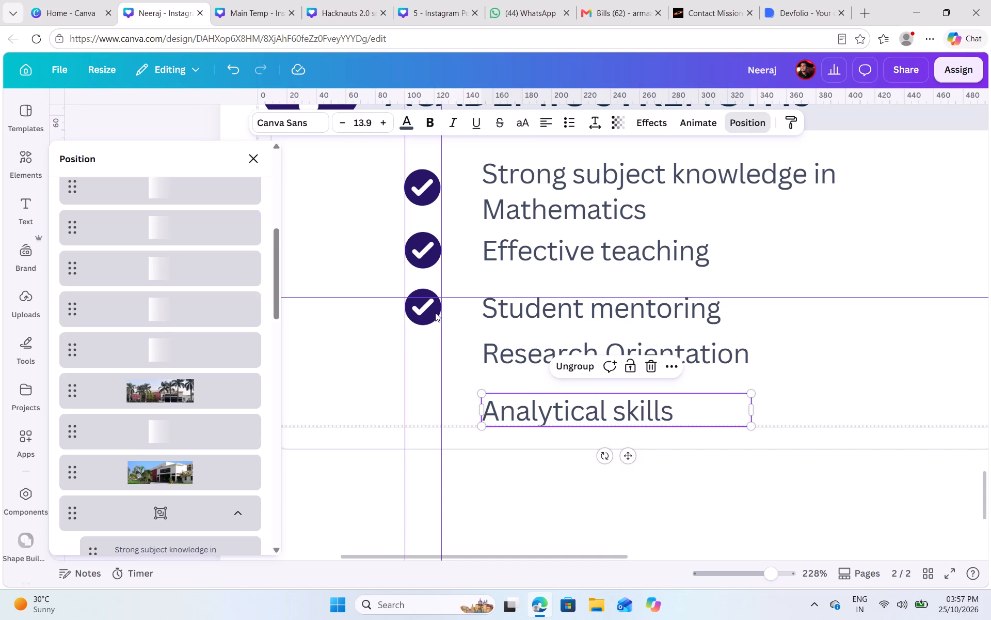
Duplicate the third check mark twice down the column, beside "Research Orientation" and "Analytical skills".
left_click(428, 312)
left_click(420, 253)
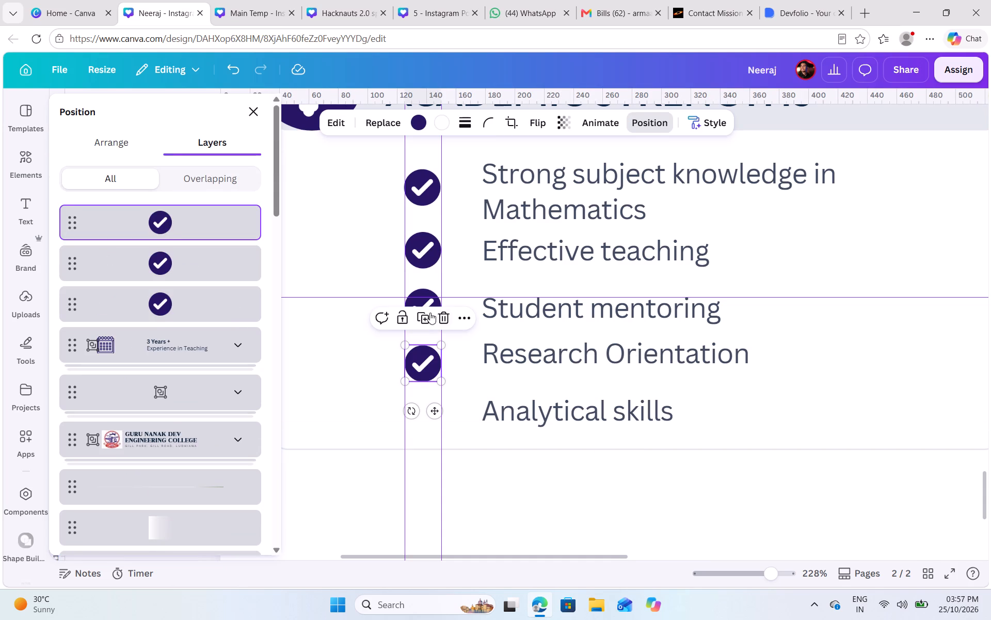
left_click(424, 317)
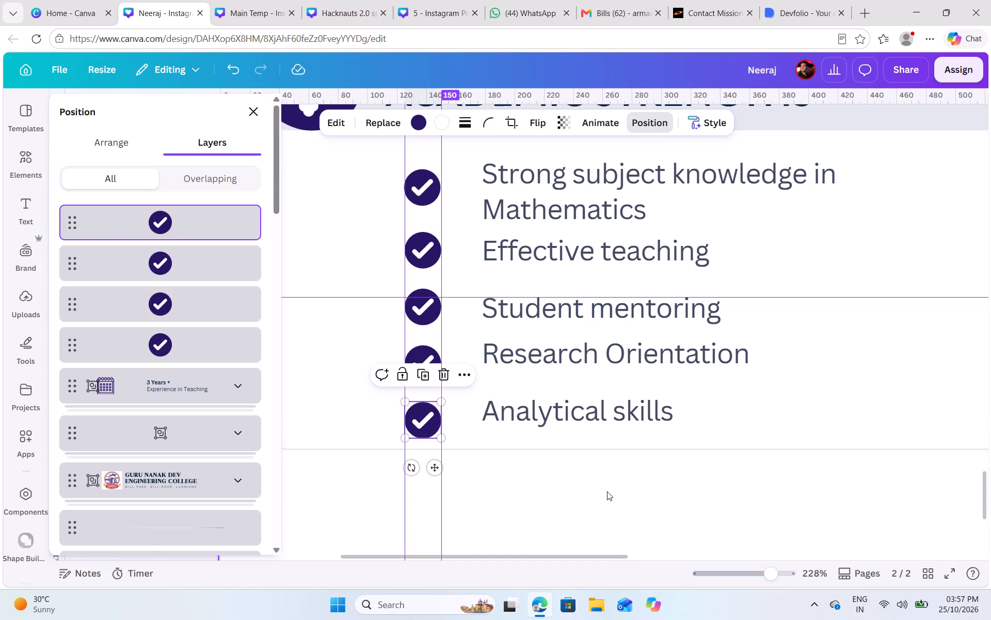
Move the horizontal guide to the fourth check mark and lower "Research Orientation" until it is vertically centred on that mark.
scroll(607, 491, "down", 1)
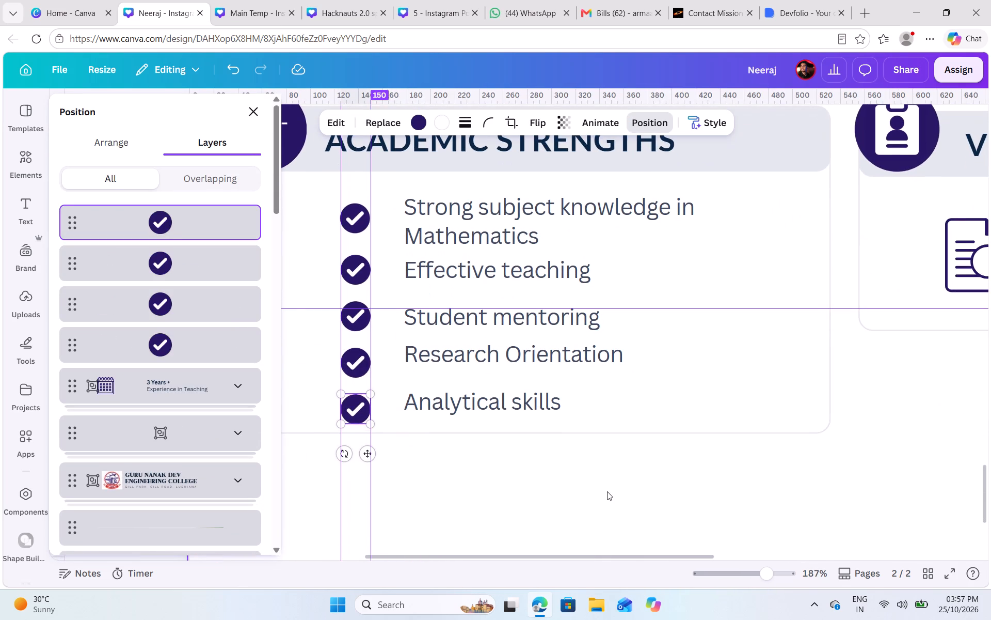
left_click(482, 327)
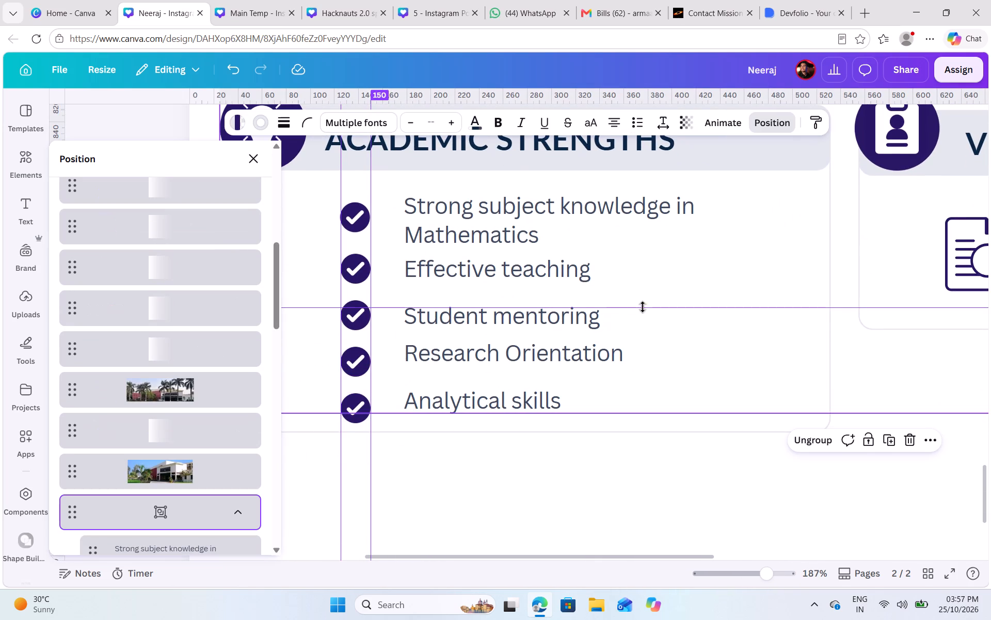
left_click(649, 309)
left_click_drag(649, 309, 638, 357)
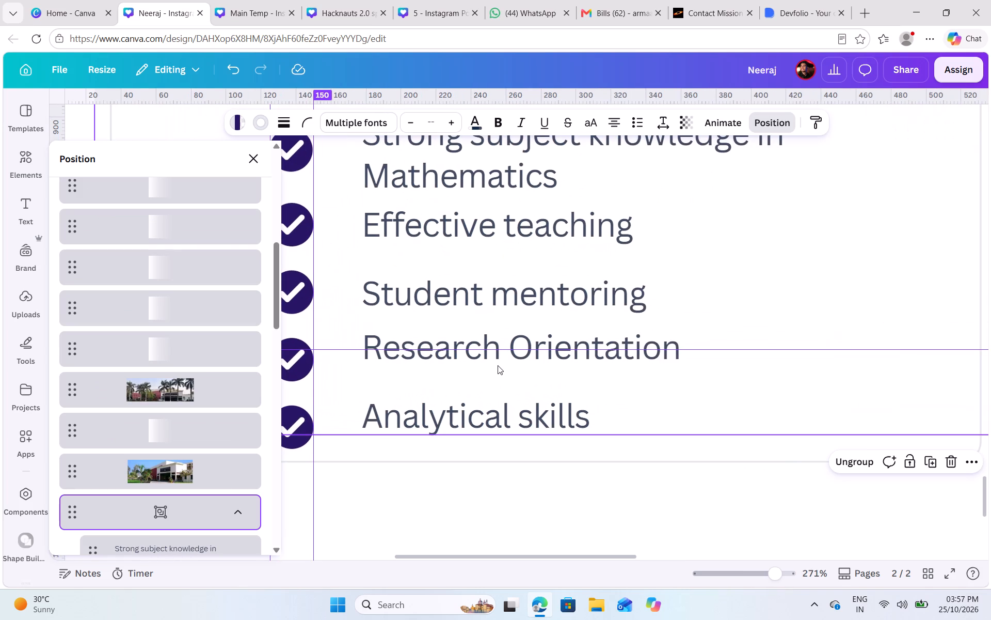
left_click(491, 351)
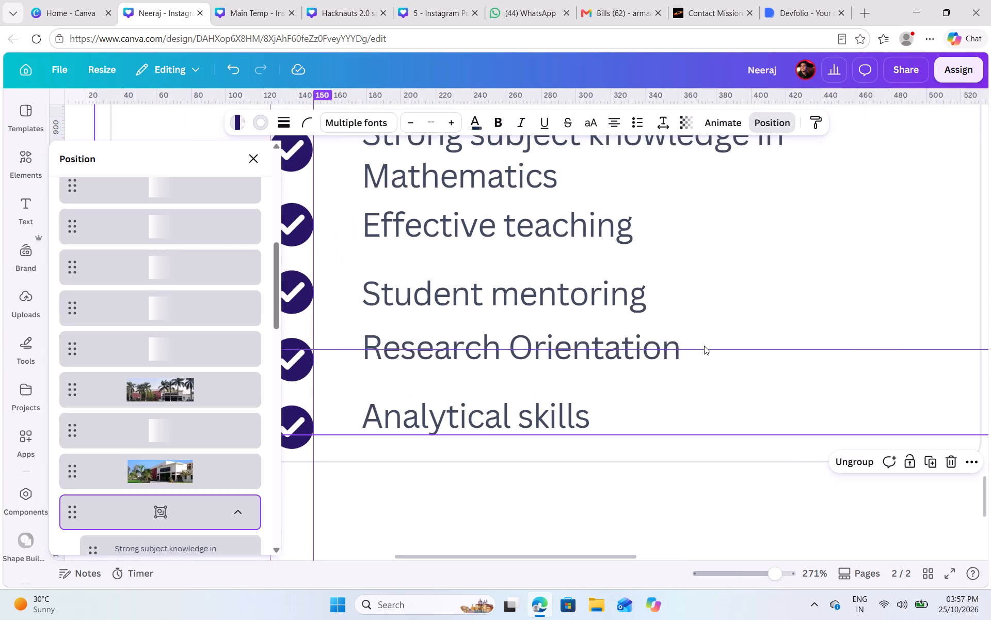
left_click(702, 345)
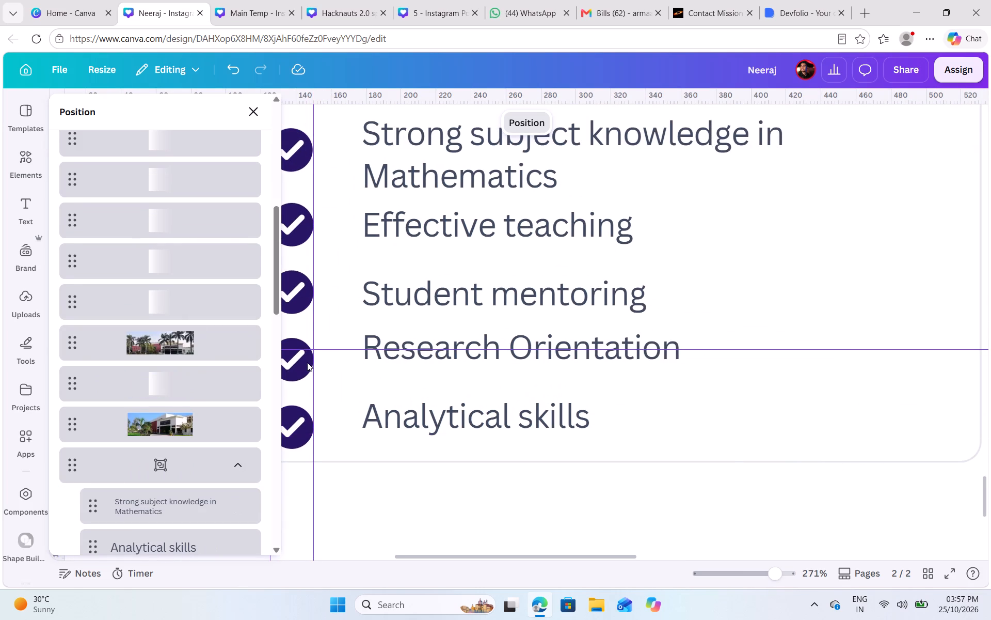
scroll(307, 362, "right", 2)
left_click(648, 341)
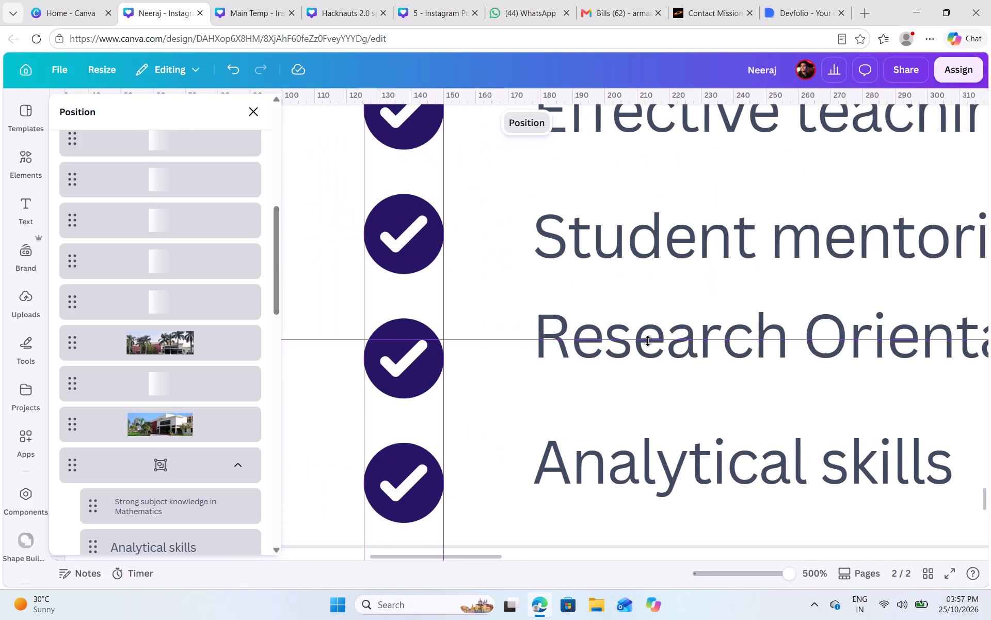
left_click(695, 357)
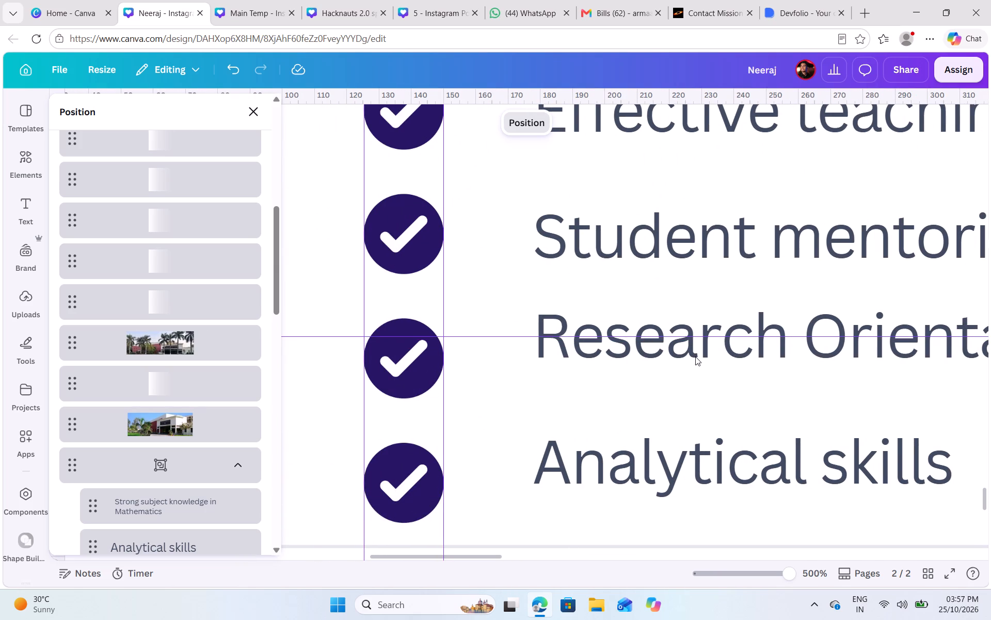
left_click(699, 352)
left_click_drag(699, 348, 700, 369)
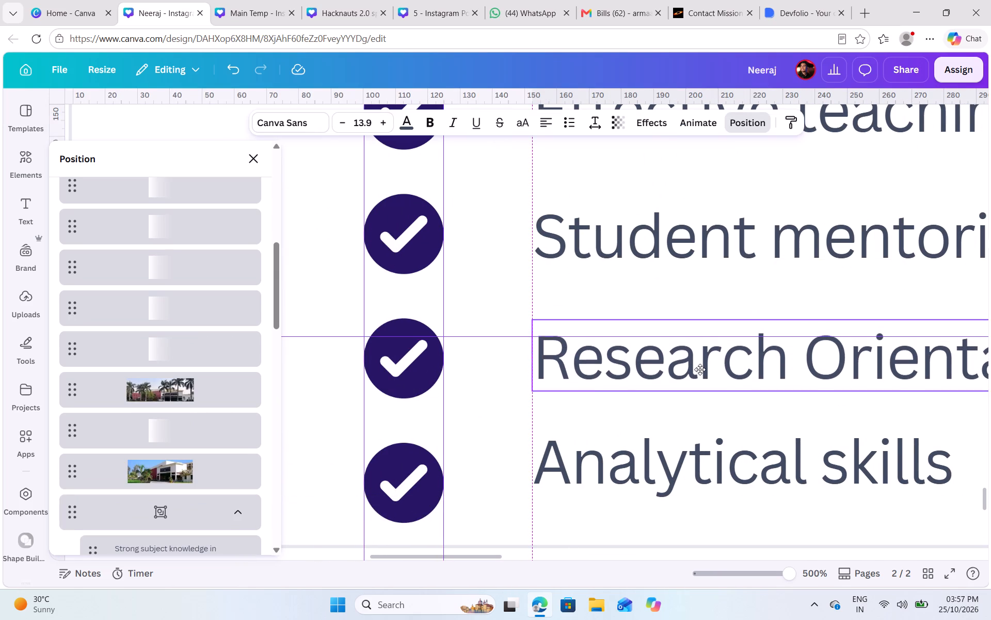
left_click_drag(700, 369, 700, 370)
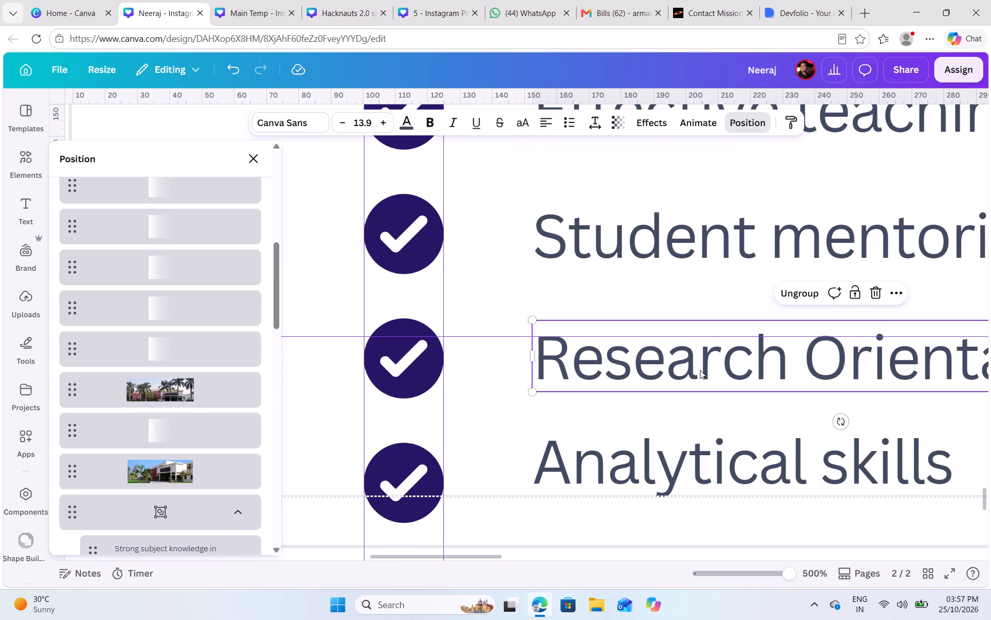
Move the horizontal guide to the fifth check mark and lower "Analytical skills" until it is vertically centred on that mark.
left_click_drag(502, 337, 491, 460)
left_click(620, 487)
left_click_drag(625, 478, 624, 500)
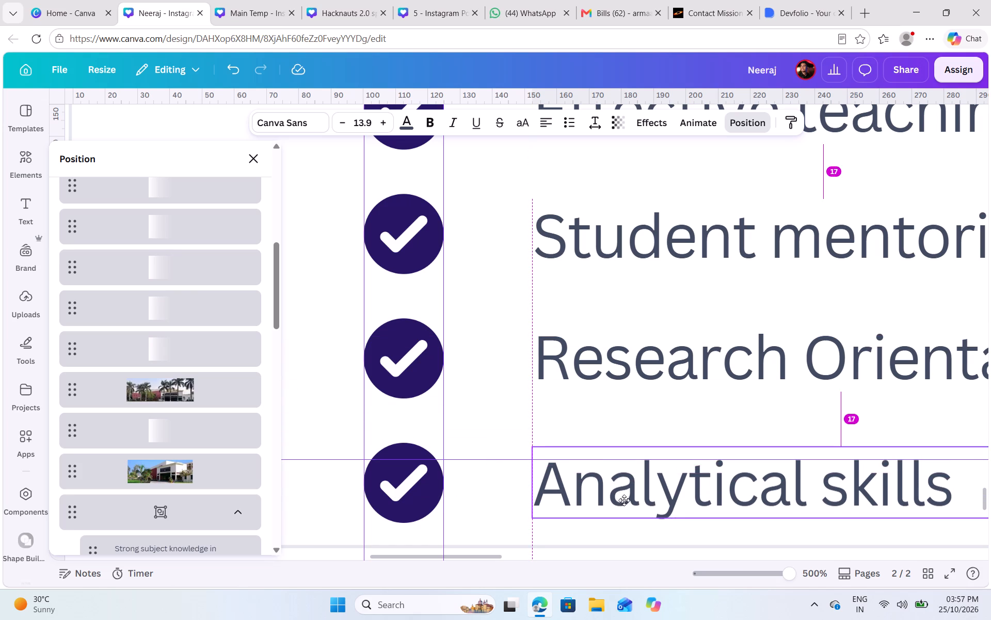
left_click_drag(624, 500, 624, 495)
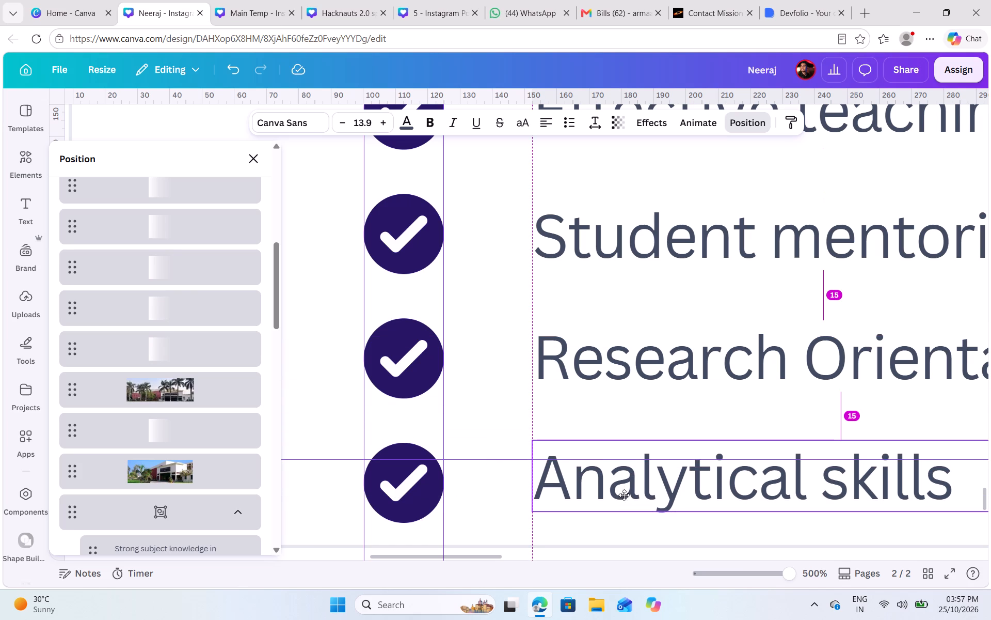
left_click_drag(624, 495, 624, 498)
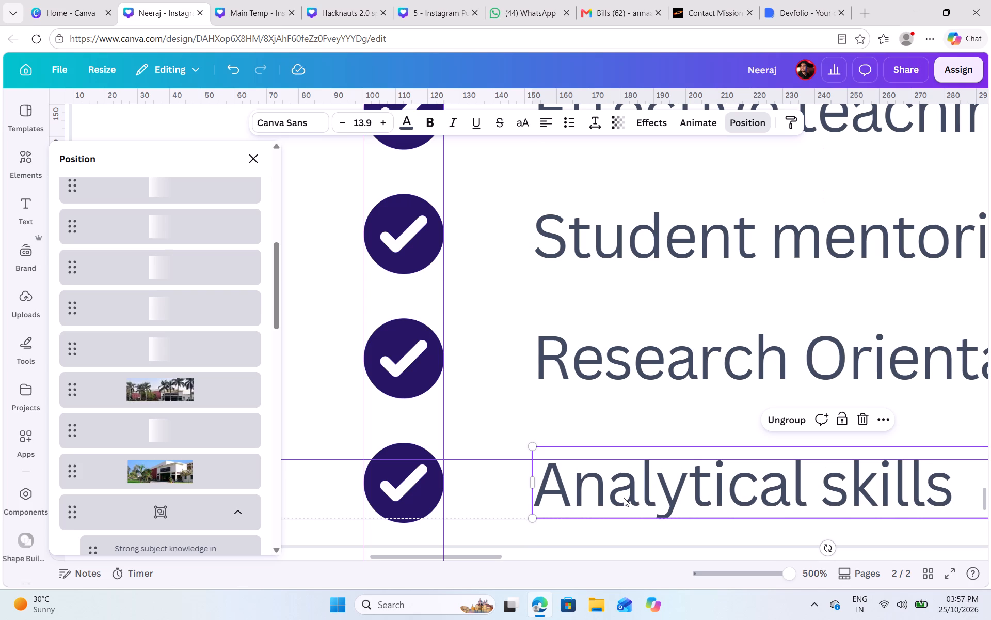
key("Up")
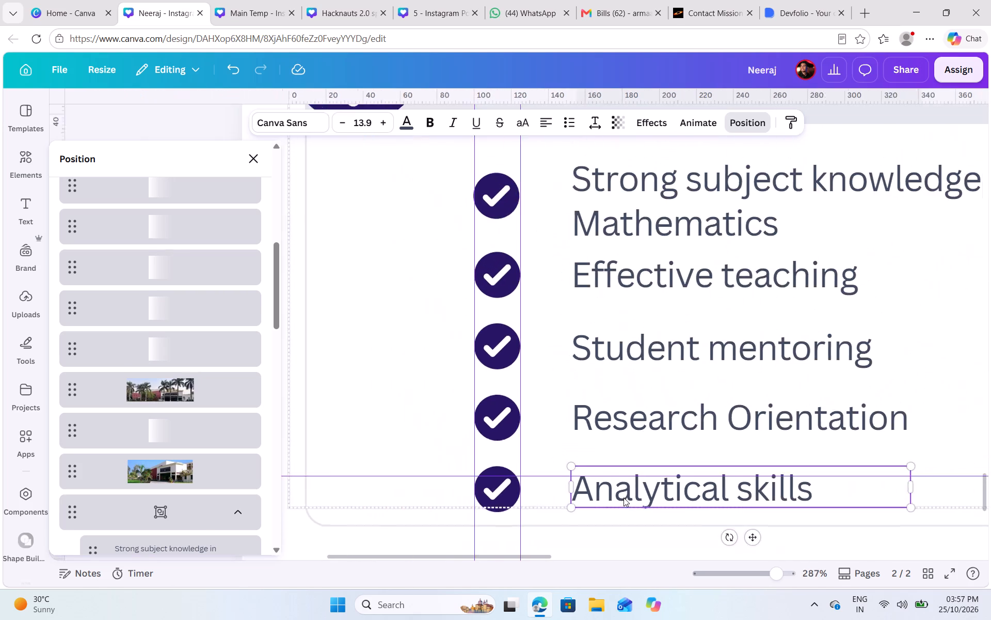
scroll(624, 498, "down", 1)
left_click(645, 508)
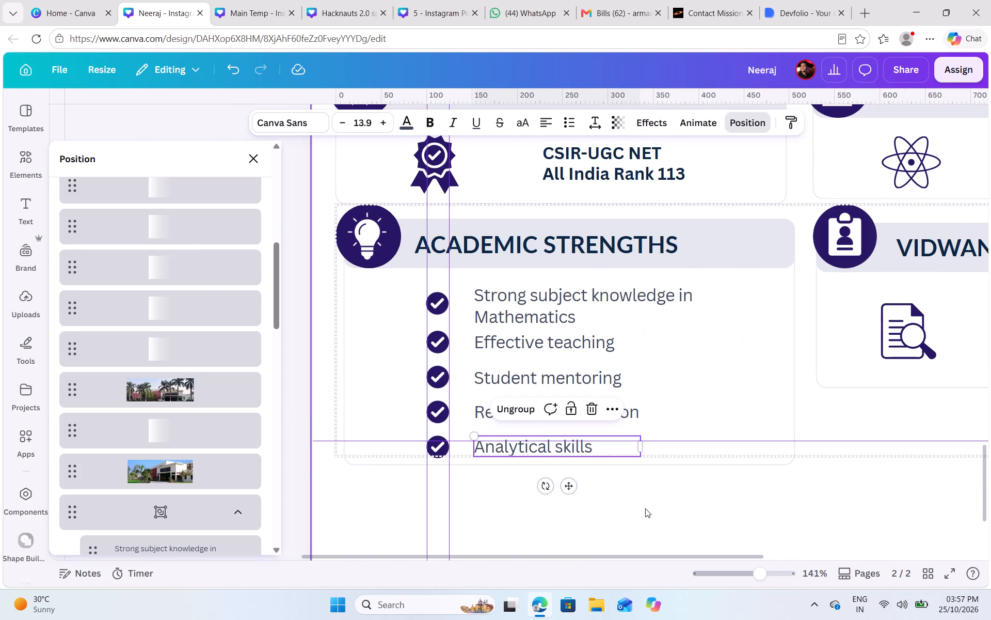
left_click(645, 508)
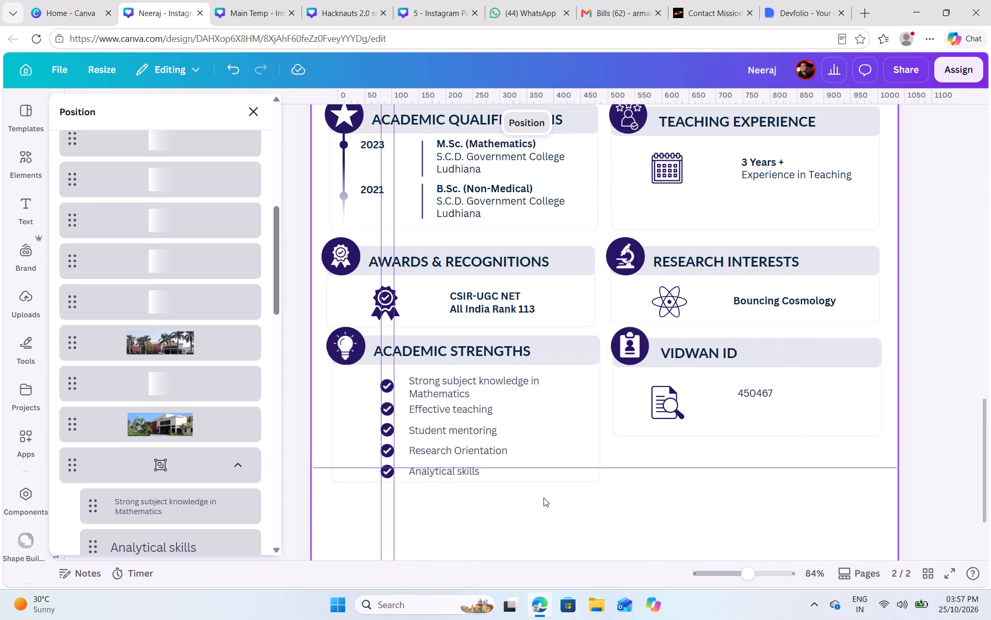
Extend the Vidwan ID card's bottom edge down to a height of about 268, level with the bottom of the Academic Strengths card.
left_click(521, 528)
left_click(521, 528)
left_click(447, 519)
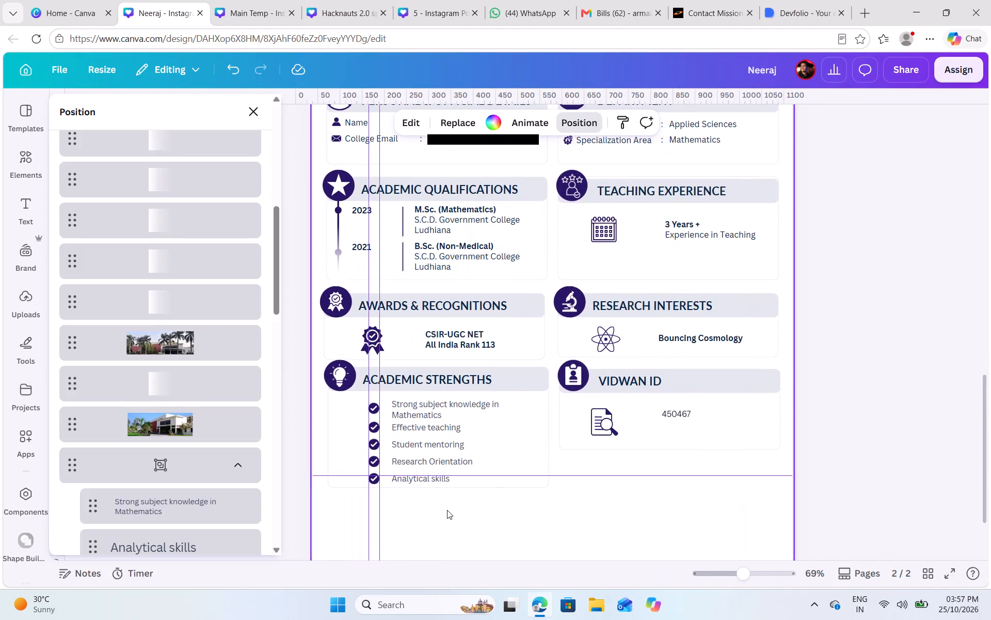
left_click(774, 441)
left_click(774, 441)
left_click_drag(671, 455, 667, 475)
double_click(704, 443)
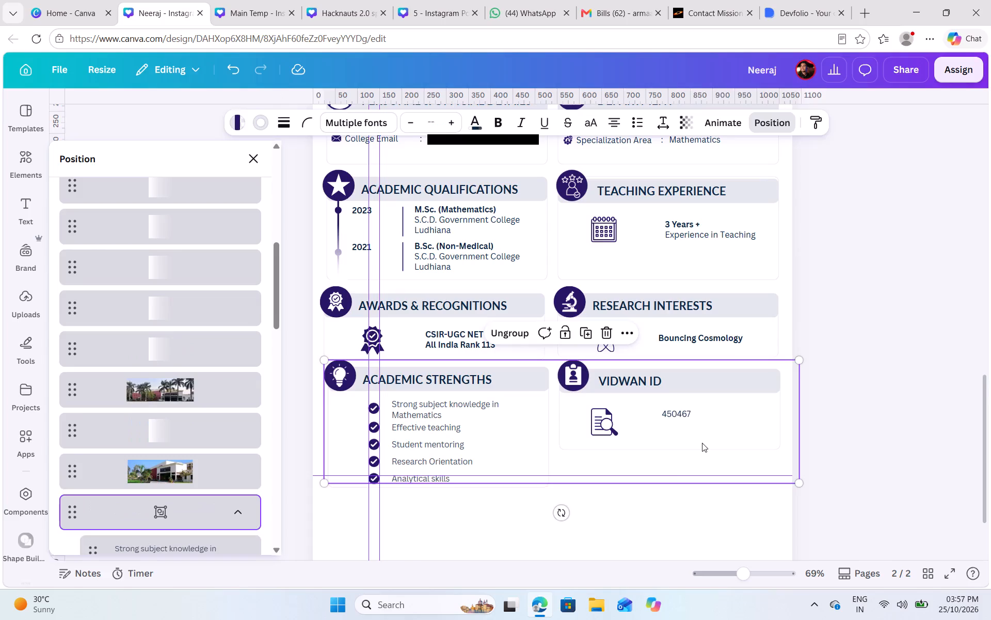
left_click_drag(672, 452, 663, 481)
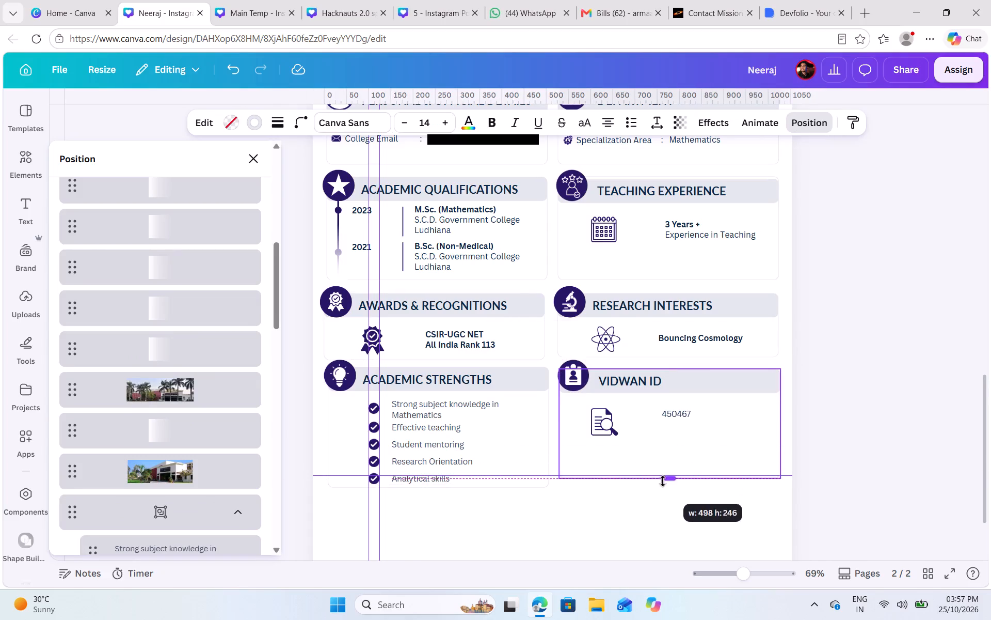
left_click_drag(663, 481, 662, 490)
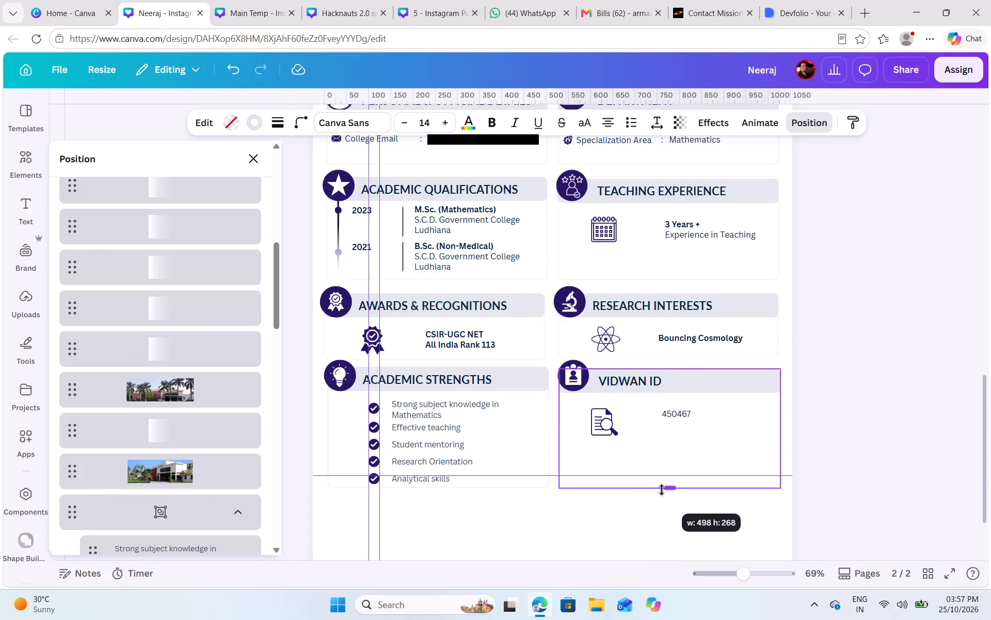
left_click_drag(662, 490, 664, 491)
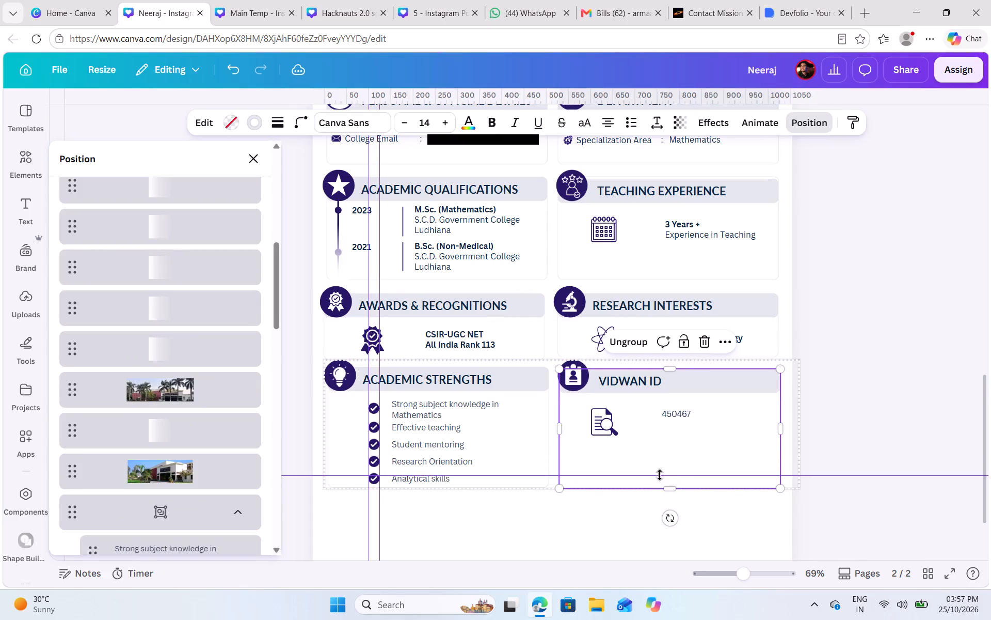
Move the horizontal guide to the bottom of the two lowest cards and nudge their group up until its lower edge meets the guide.
left_click_drag(661, 478, 659, 489)
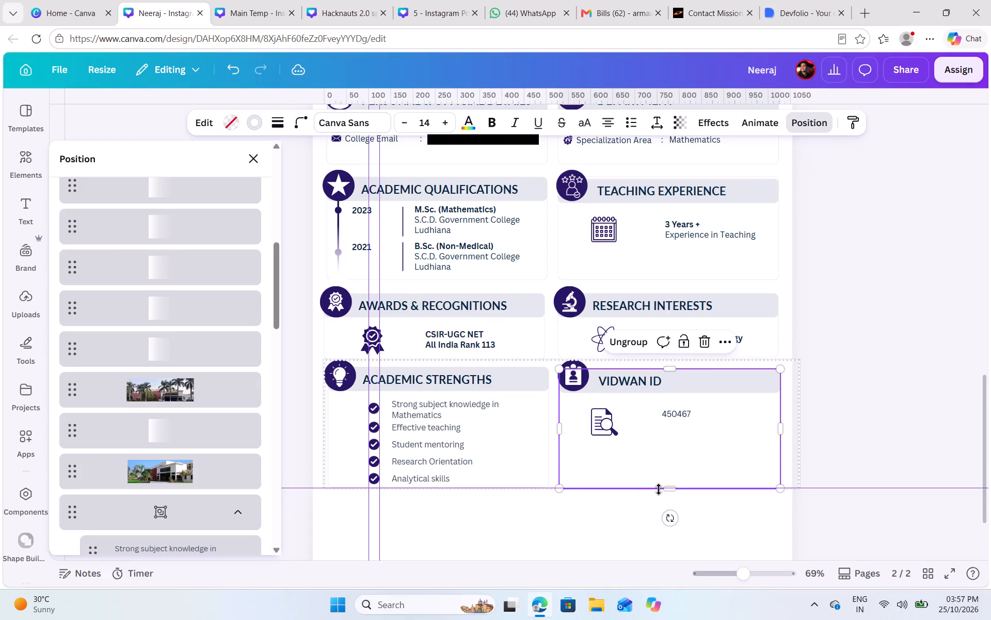
scroll(659, 489, "left", 2)
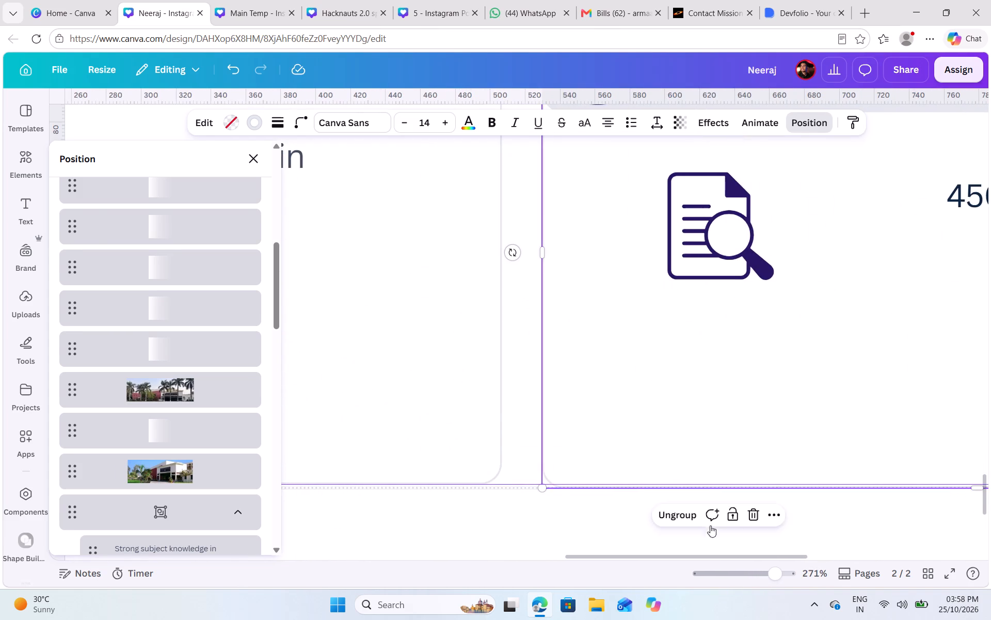
left_click(709, 528)
scroll(328, 503, "left", 1)
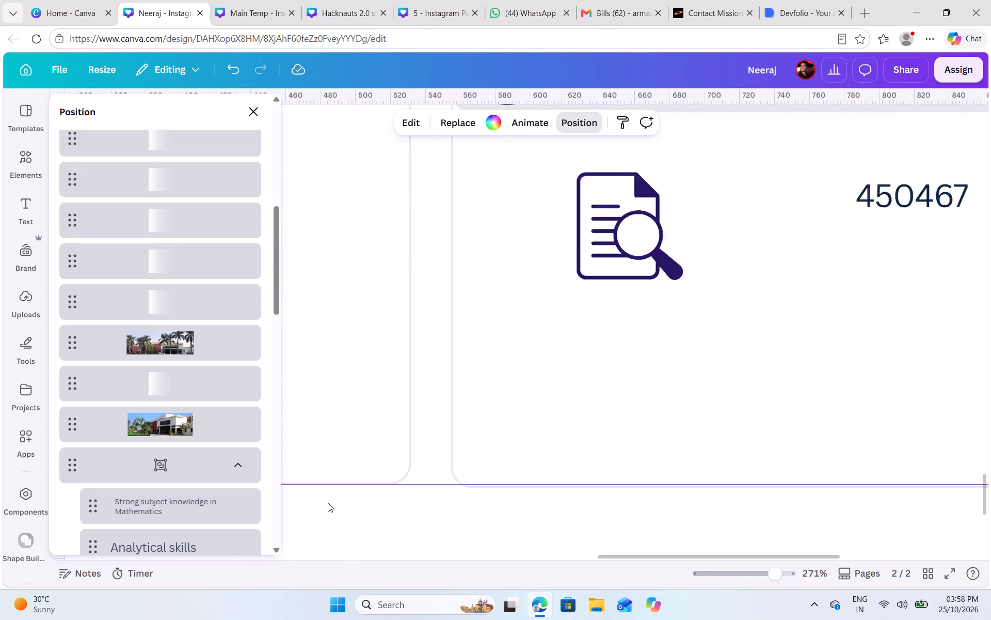
scroll(328, 503, "left", 2)
scroll(721, 501, "left", 1)
left_click(715, 488)
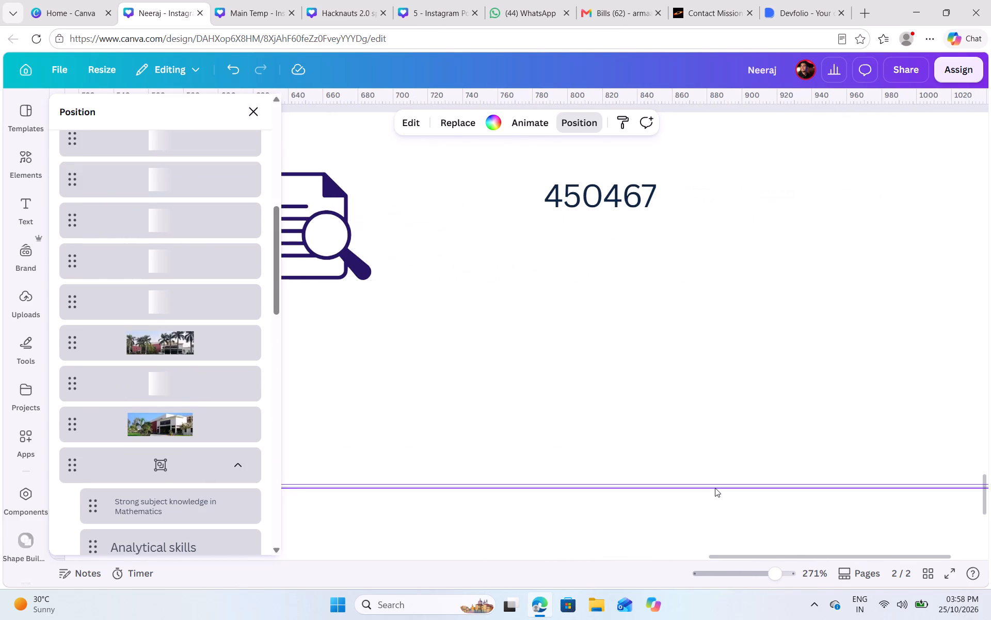
scroll(685, 487, "left", 1)
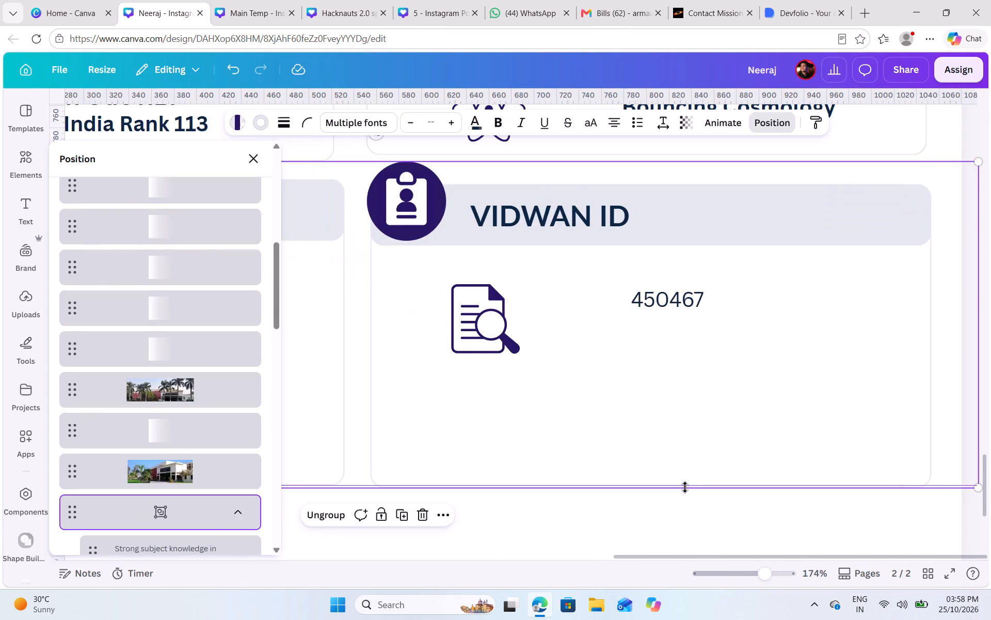
scroll(685, 487, "right", 1)
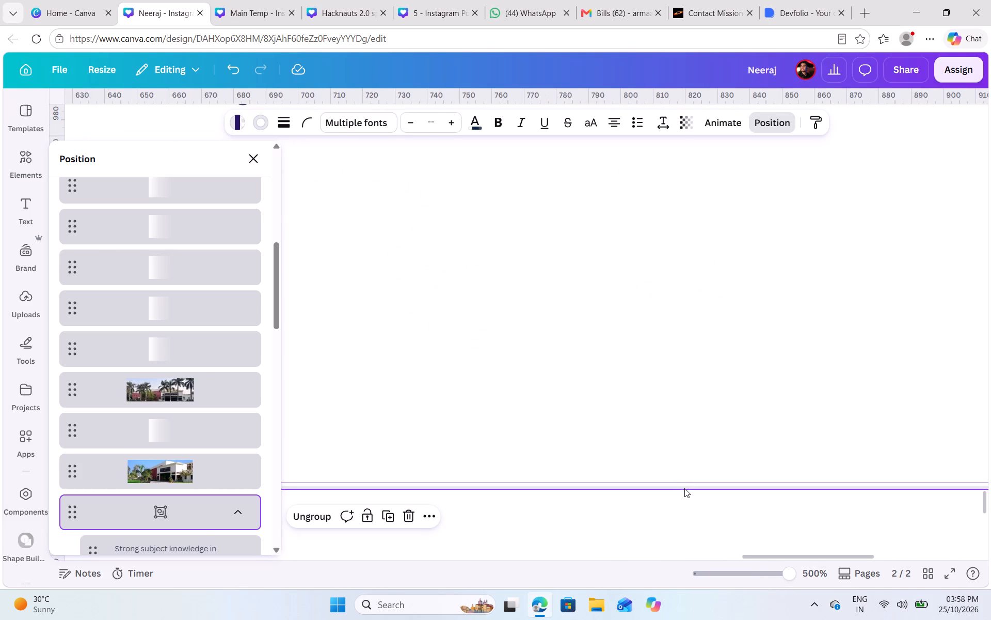
left_click_drag(689, 487, 690, 481)
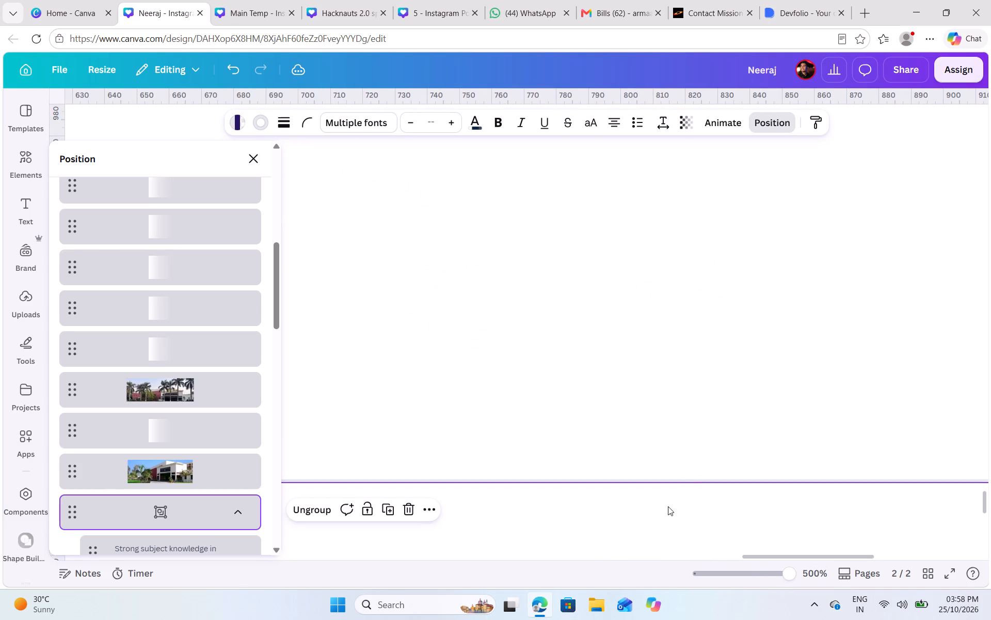
left_click(660, 518)
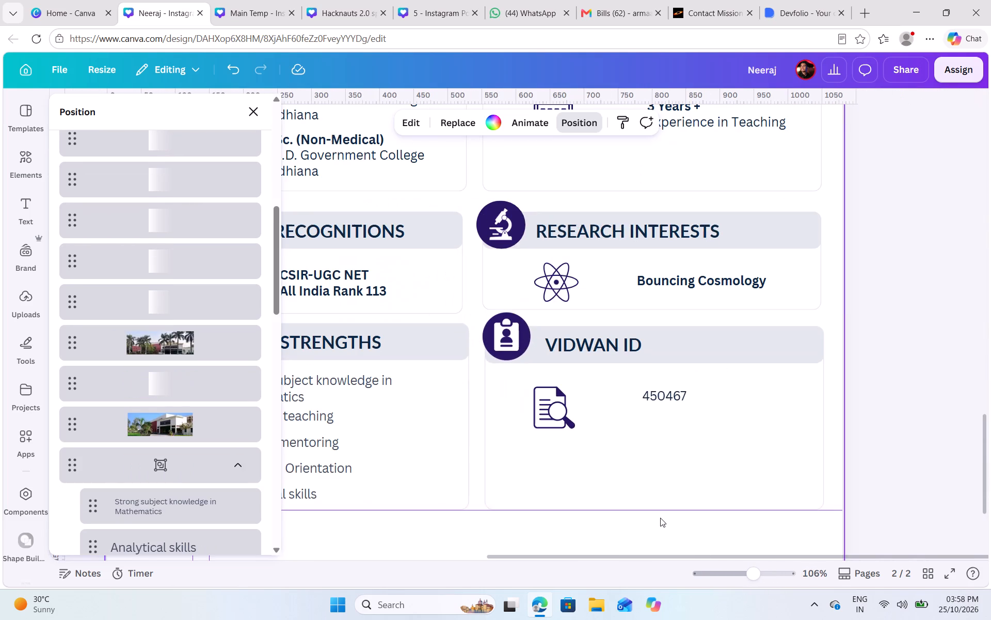
Remove the empty line below the Vidwan ID number and lower the number towards the vertical middle of its card.
left_click(672, 396)
left_click(643, 393)
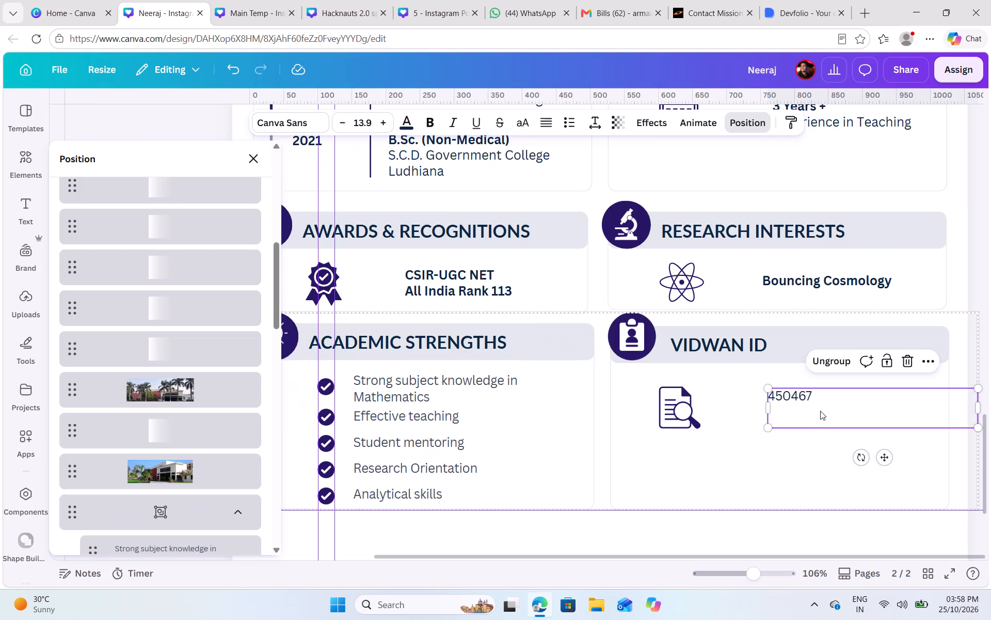
left_click_drag(816, 409, 816, 420)
left_click(816, 420)
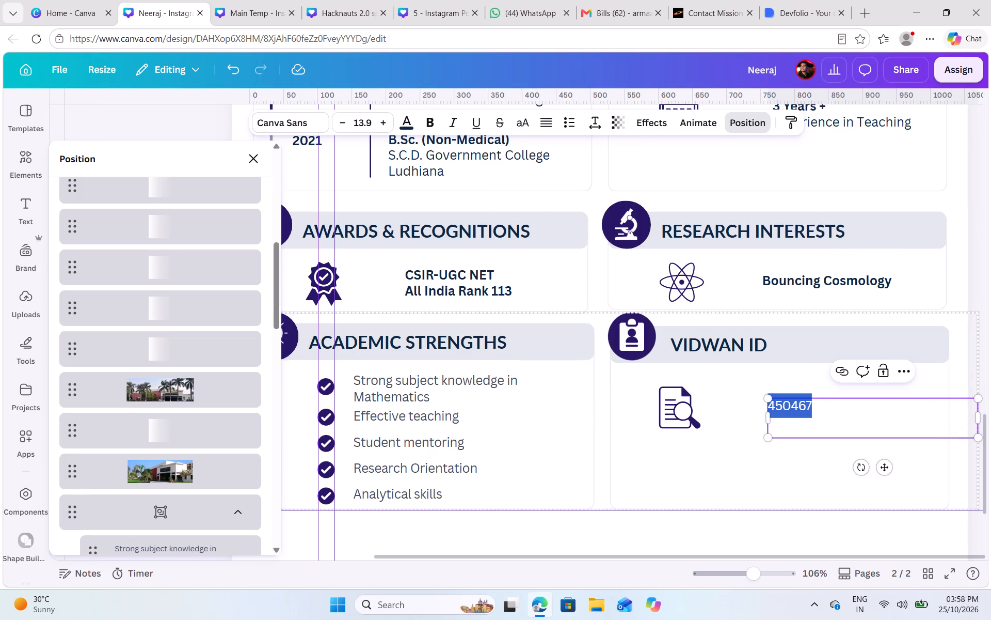
left_click(806, 425)
left_click(783, 432)
key("BackSpace")
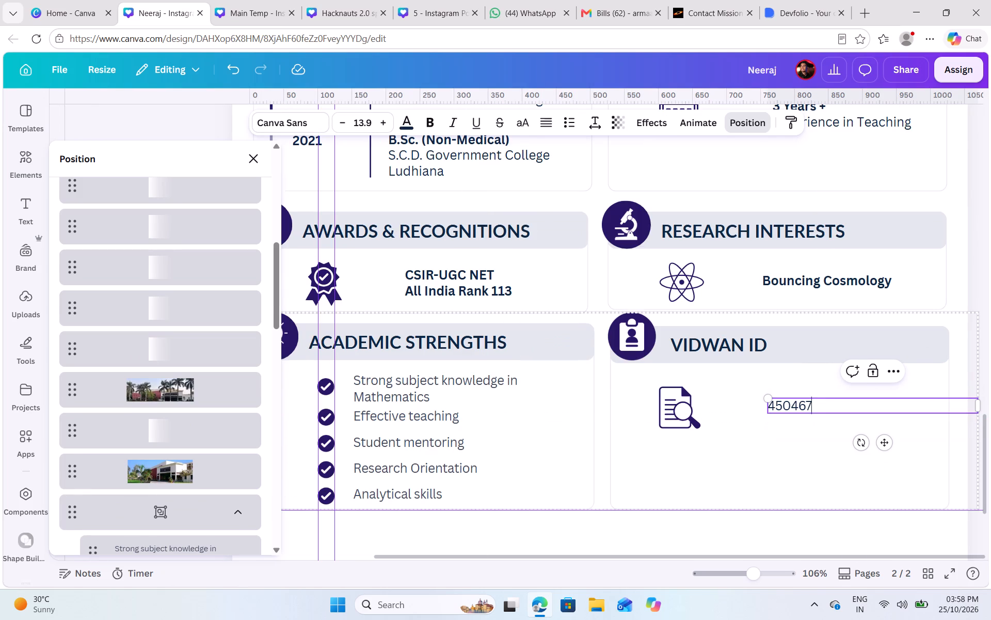
left_click_drag(883, 439, 880, 459)
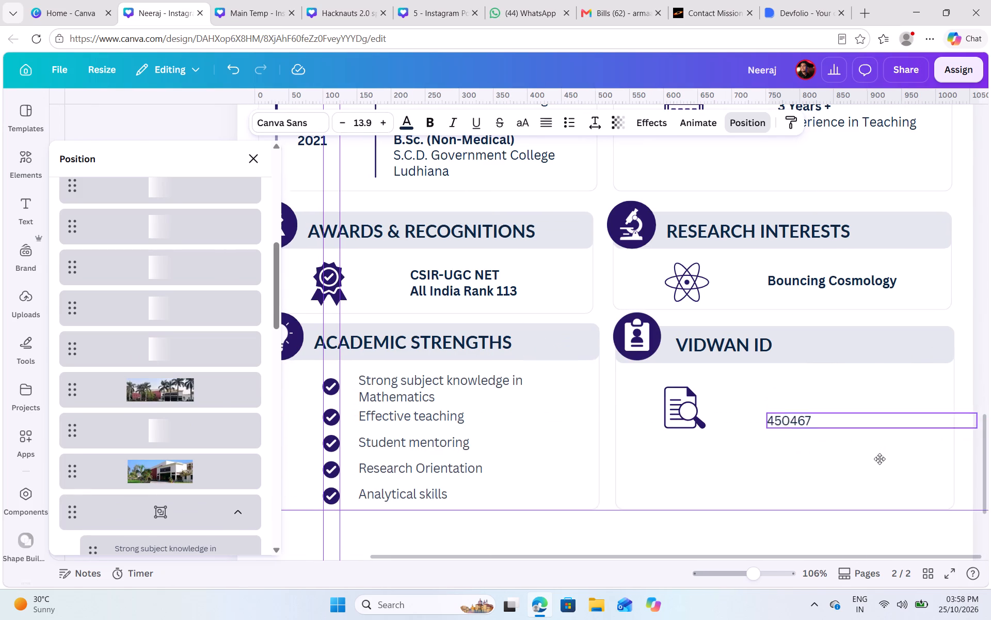
left_click_drag(880, 459, 883, 466)
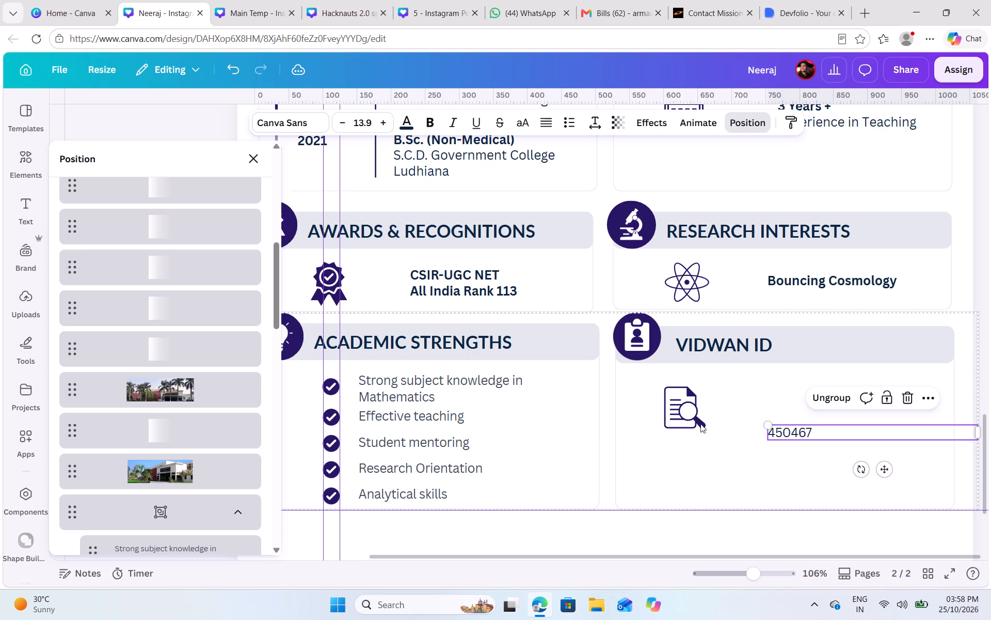
Lower the document icon in the Vidwan ID card until it is level with the ID number.
left_click(689, 409)
left_click_drag(684, 413, 690, 437)
Make the ID number in the Vidwan ID card bold.
left_click(794, 428)
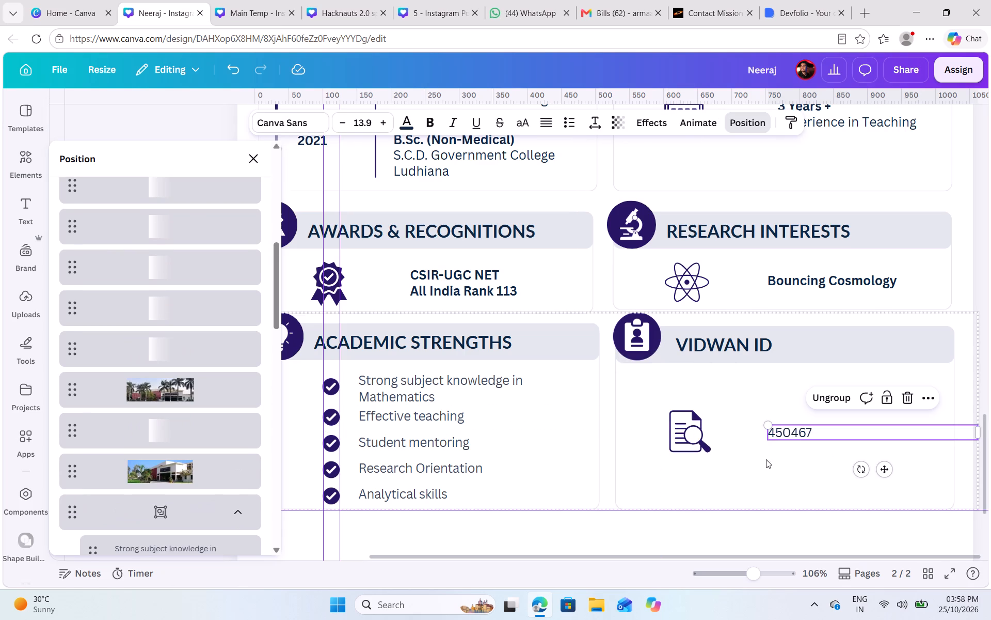
left_click(766, 459)
left_click(790, 431)
left_click(790, 431)
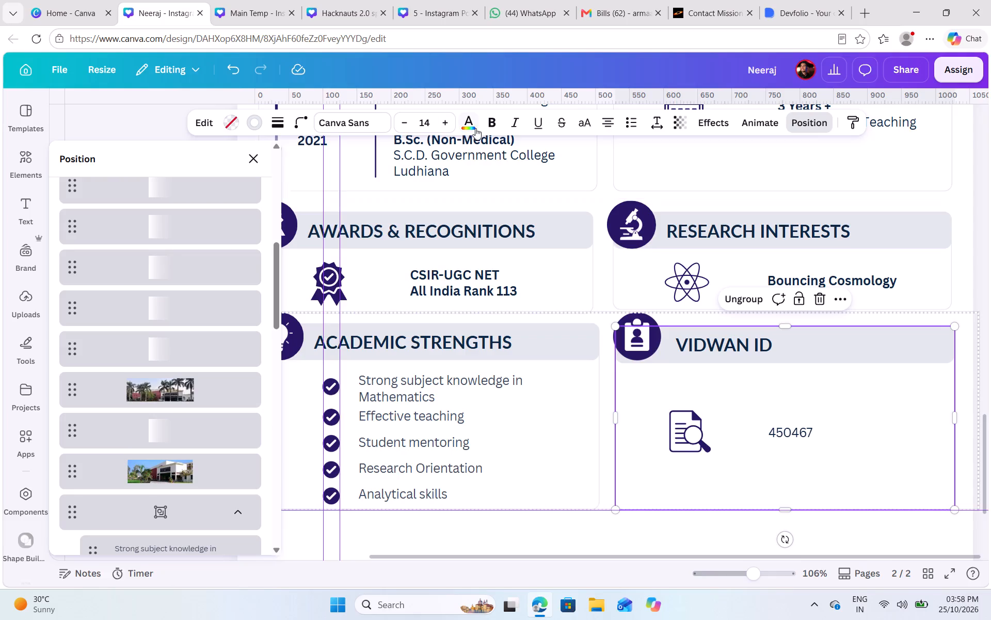
left_click(492, 124)
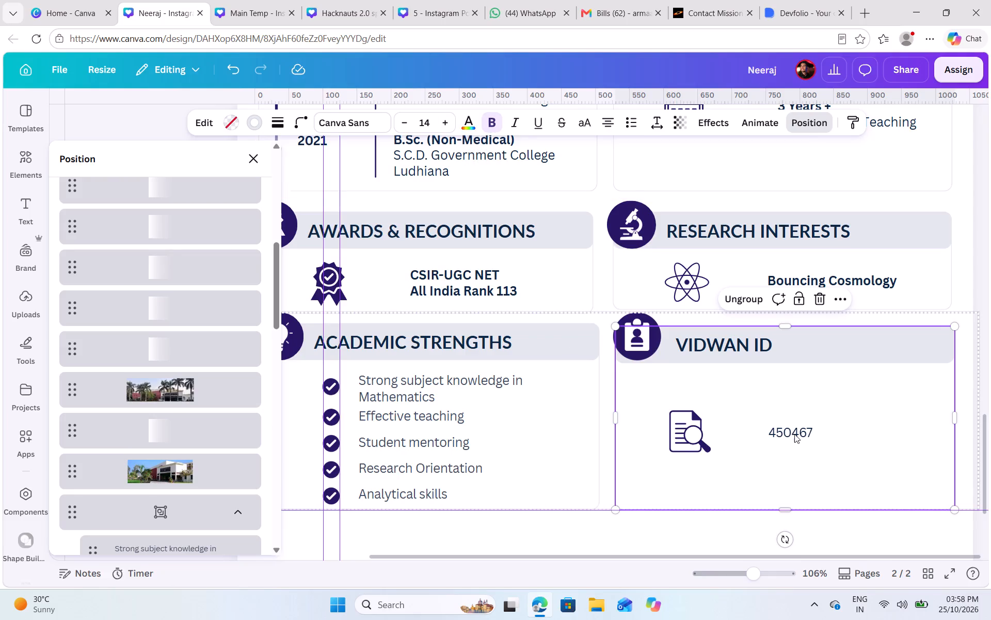
triple_click(794, 434)
left_click(430, 121)
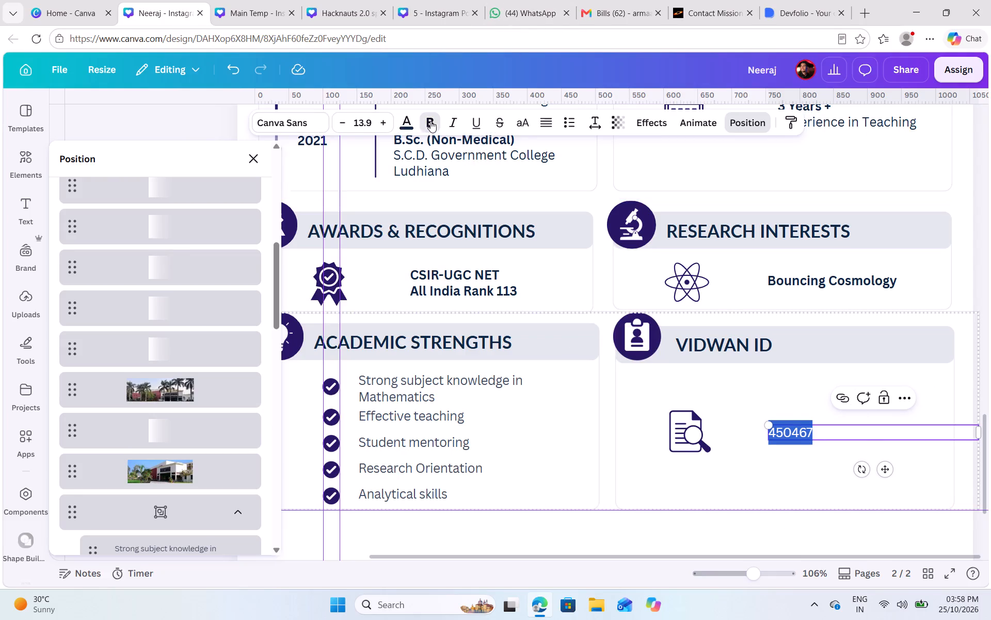
left_click(736, 460)
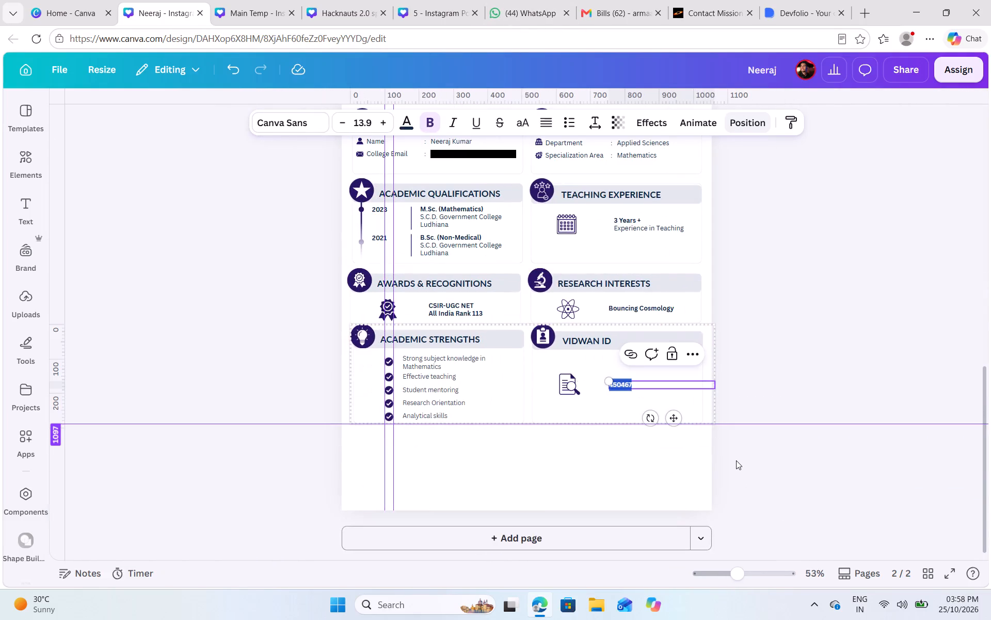
left_click(736, 460)
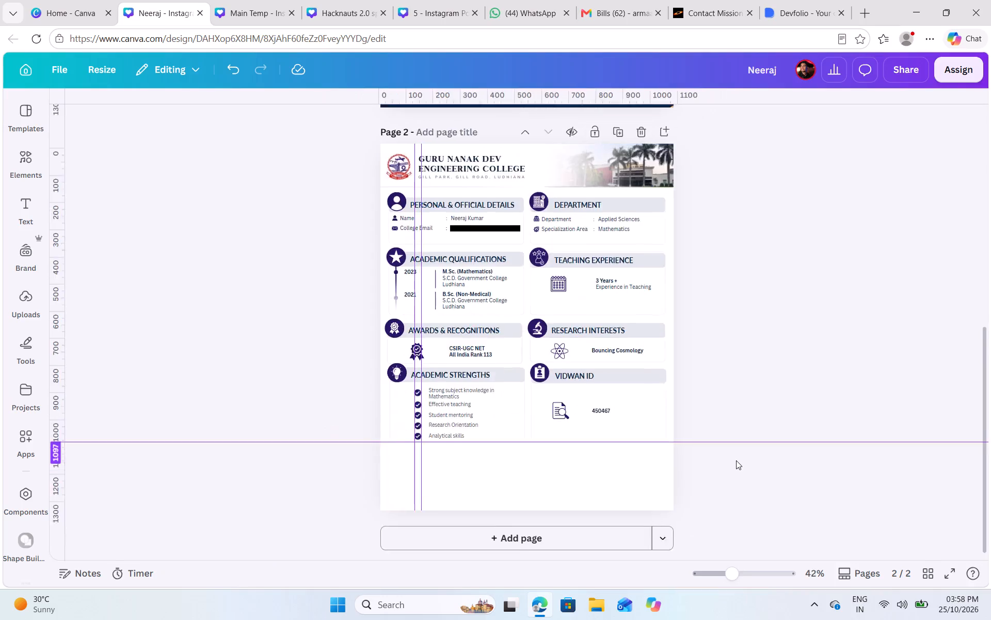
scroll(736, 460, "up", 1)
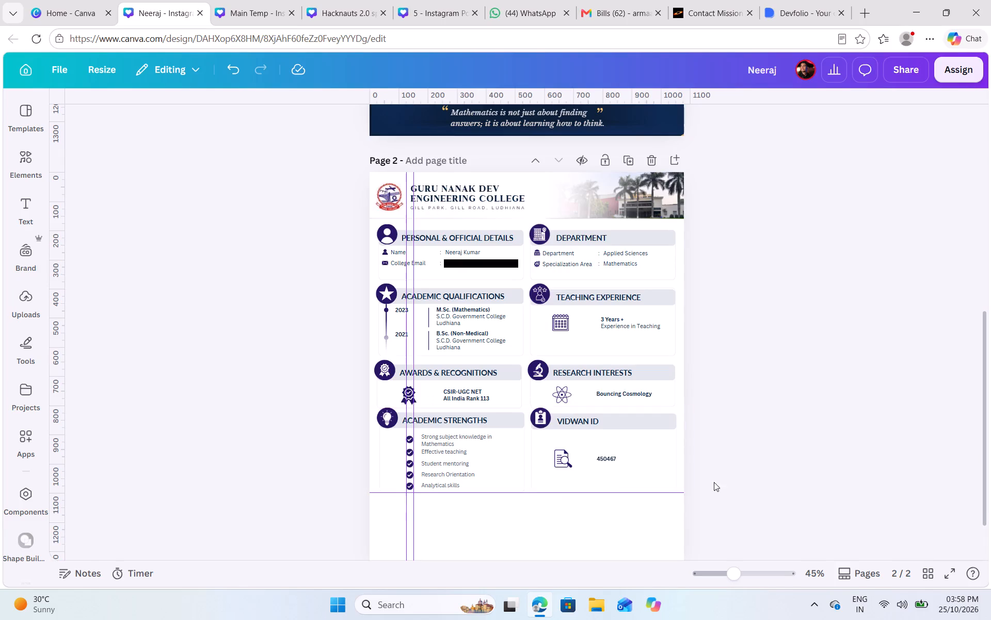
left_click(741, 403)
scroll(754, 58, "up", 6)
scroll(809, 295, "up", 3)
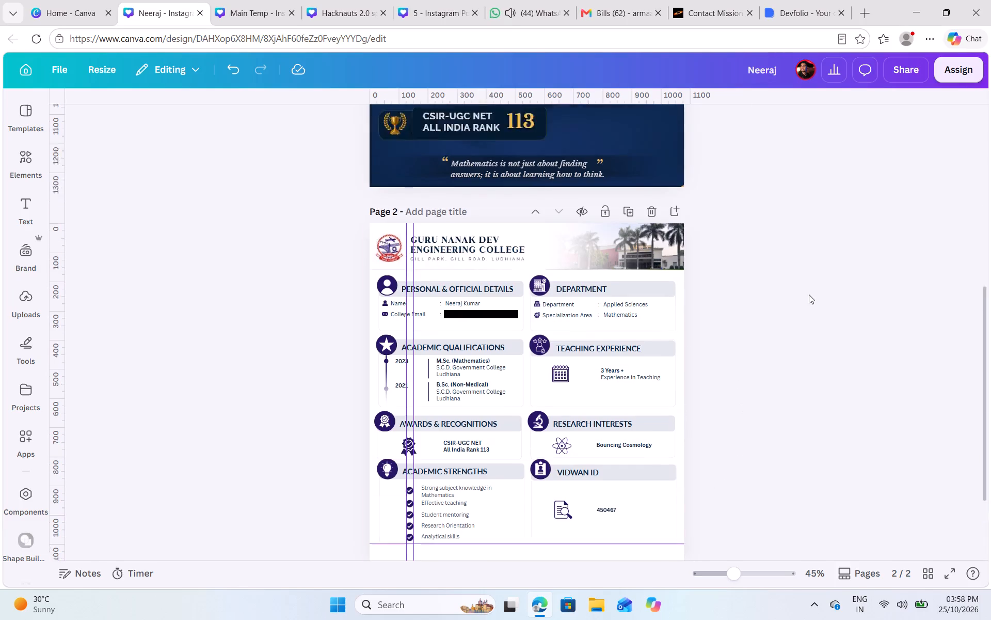
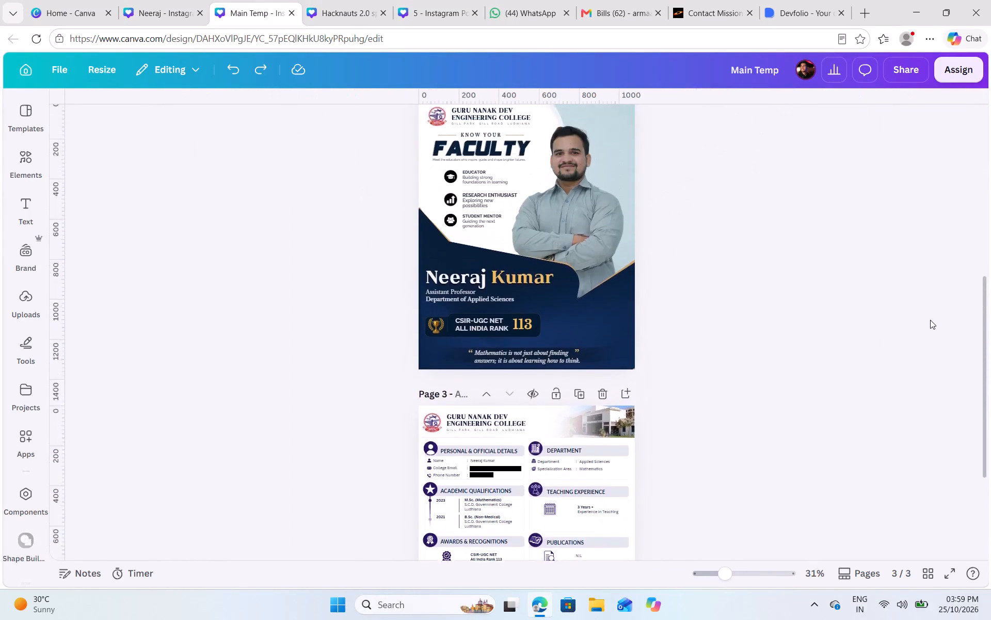
Switch from the Main Temp design back to the Neeraj design and dismiss its sharing options.
scroll(930, 320, "up", 2)
left_click(157, 0)
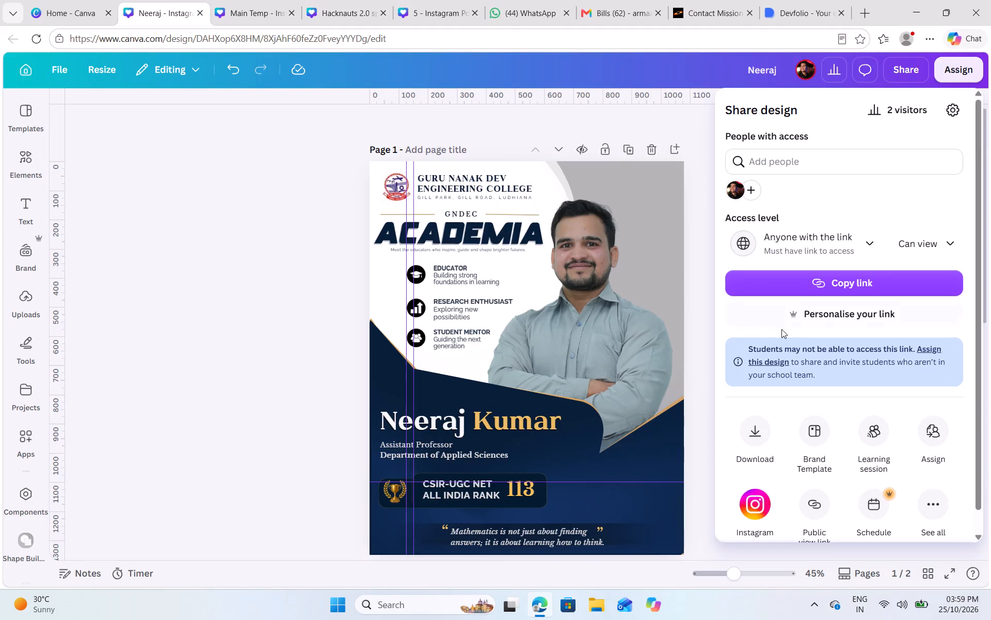
left_click(204, 175)
Start following the other active collaborator's view in the Neeraj design.
scroll(342, 281, "down", 2)
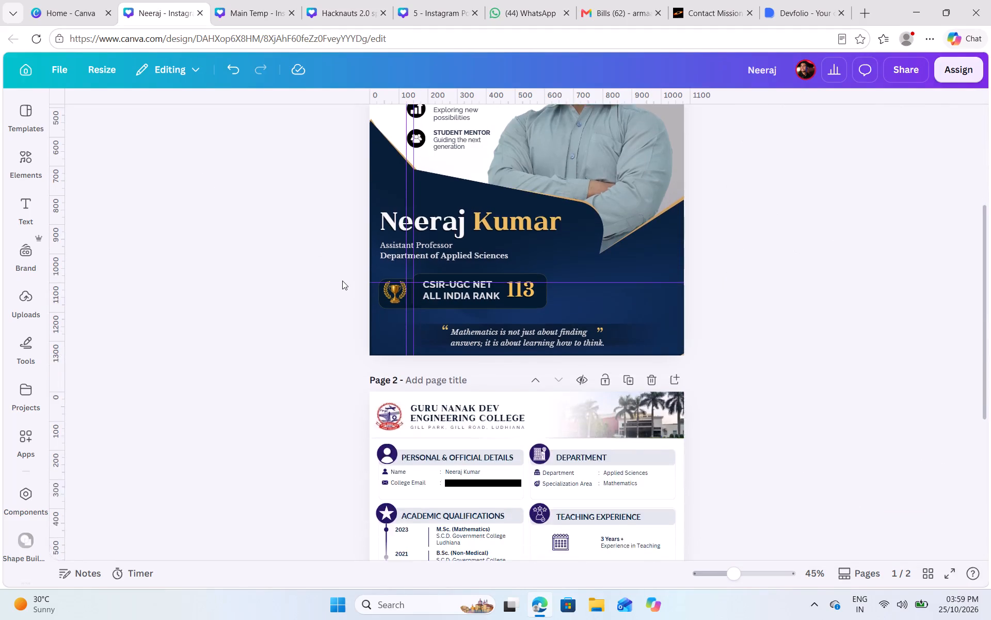
scroll(342, 281, "down", 5)
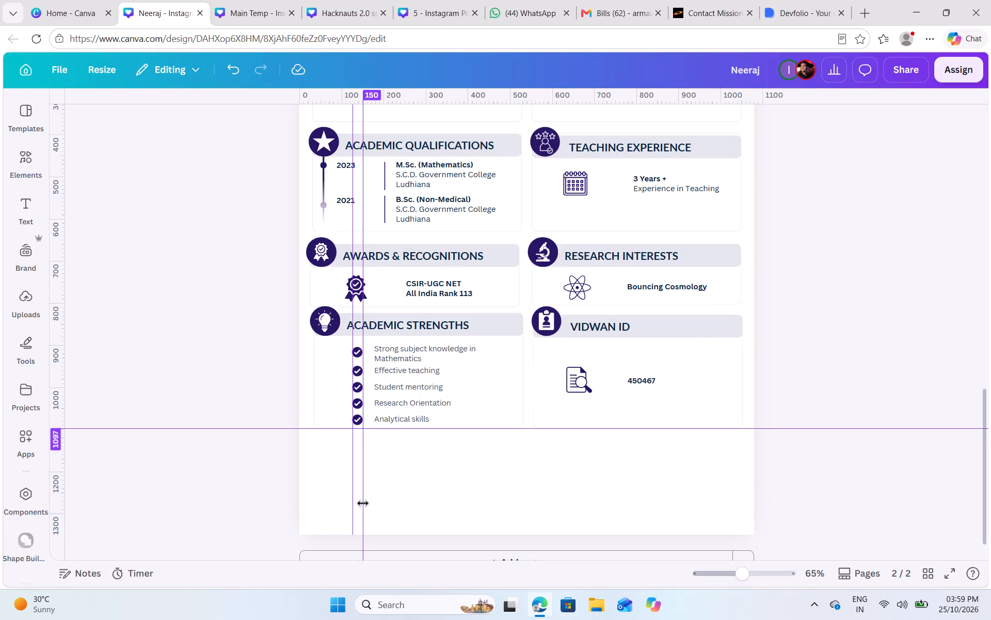
left_click(787, 73)
left_click(789, 168)
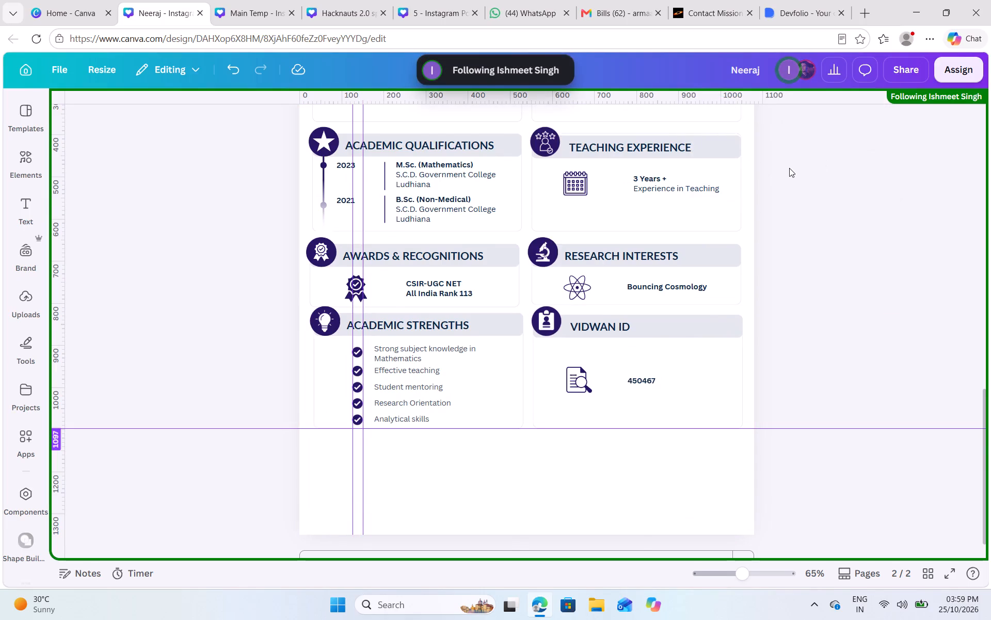
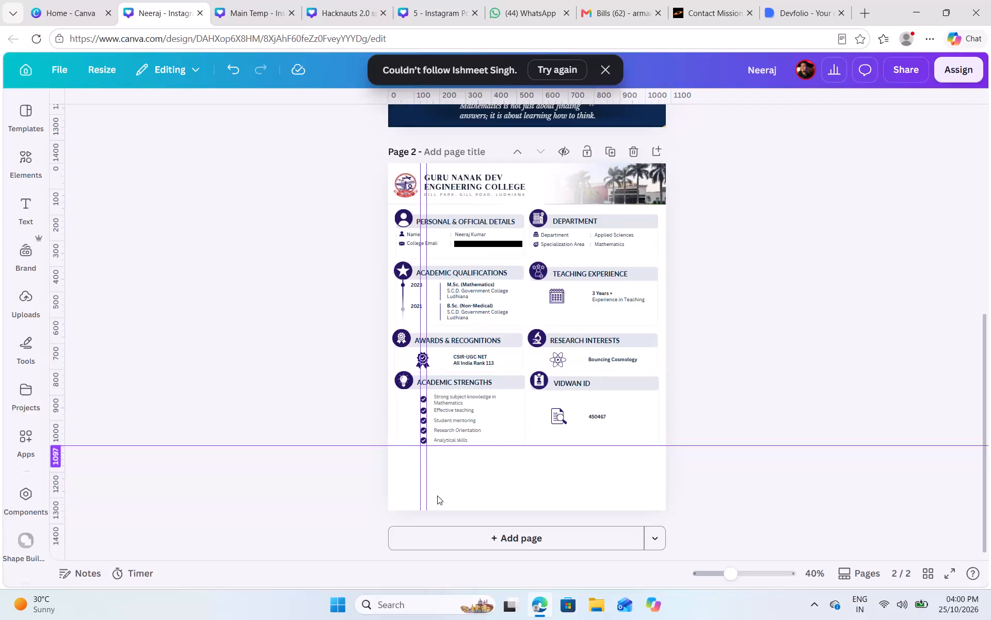
Move the vertical guide near 150 on page 2 across to the start of the right column's value texts.
left_click_drag(427, 494, 429, 494)
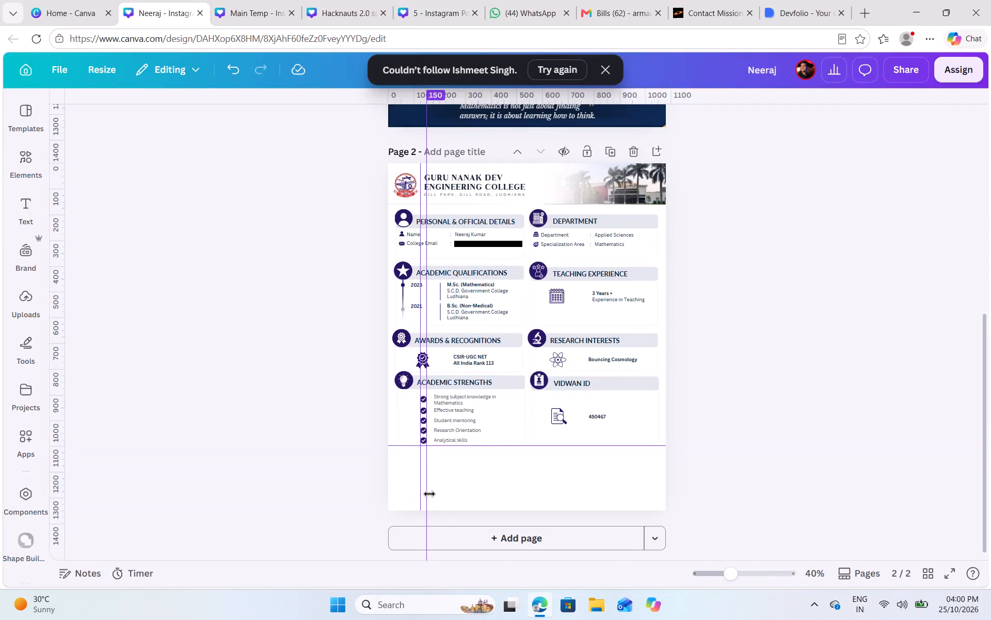
left_click_drag(429, 494, 595, 475)
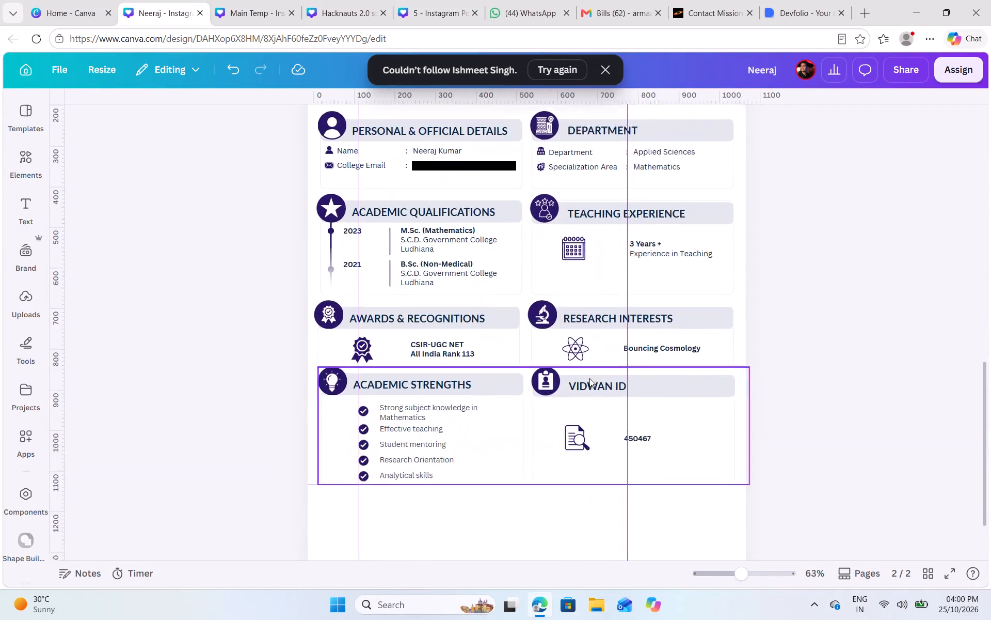
scroll(589, 378, "up", 1)
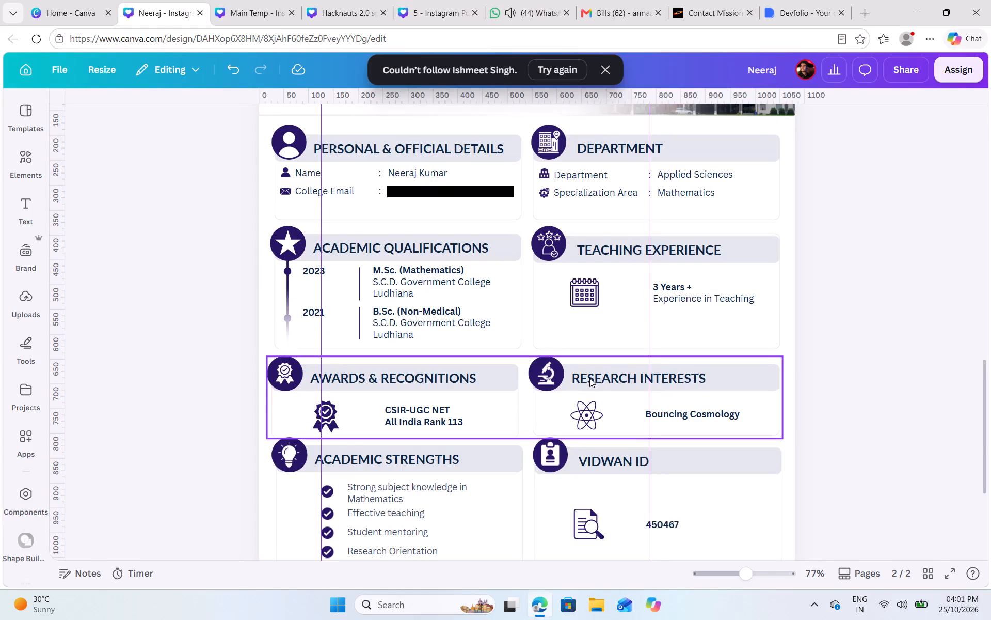
Nudge the Bouncing Cosmology text in Research Interests rightward until it lines up with the Teaching Experience text.
left_click(723, 417)
left_click(720, 417)
key("Right")
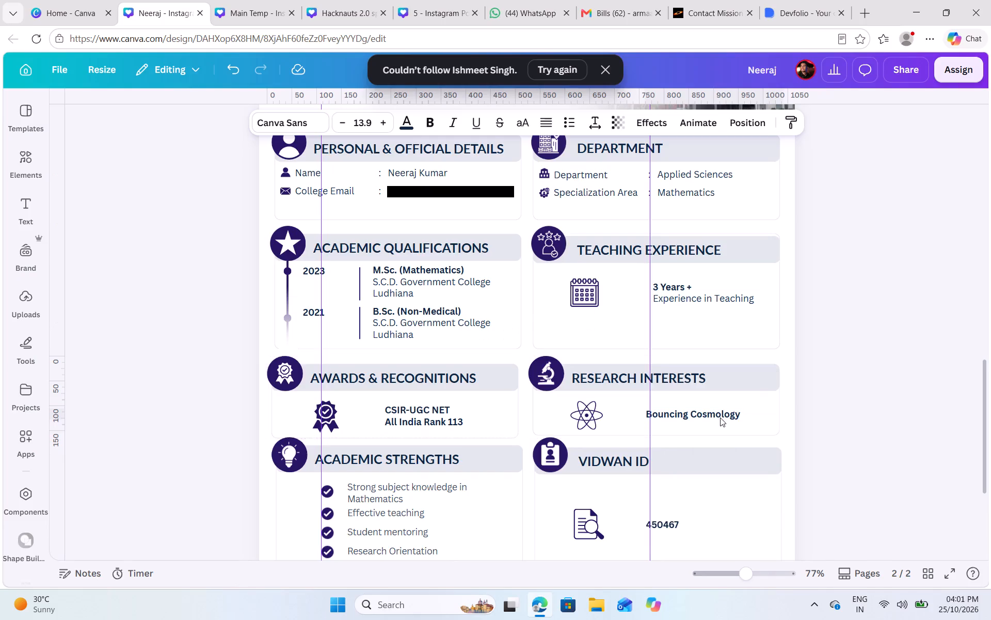
key("Right")
key("Right")
key("Right")
key("Right")
key("Right")
key("Right")
key("Right")
key("Right")
key("Right")
key("Right")
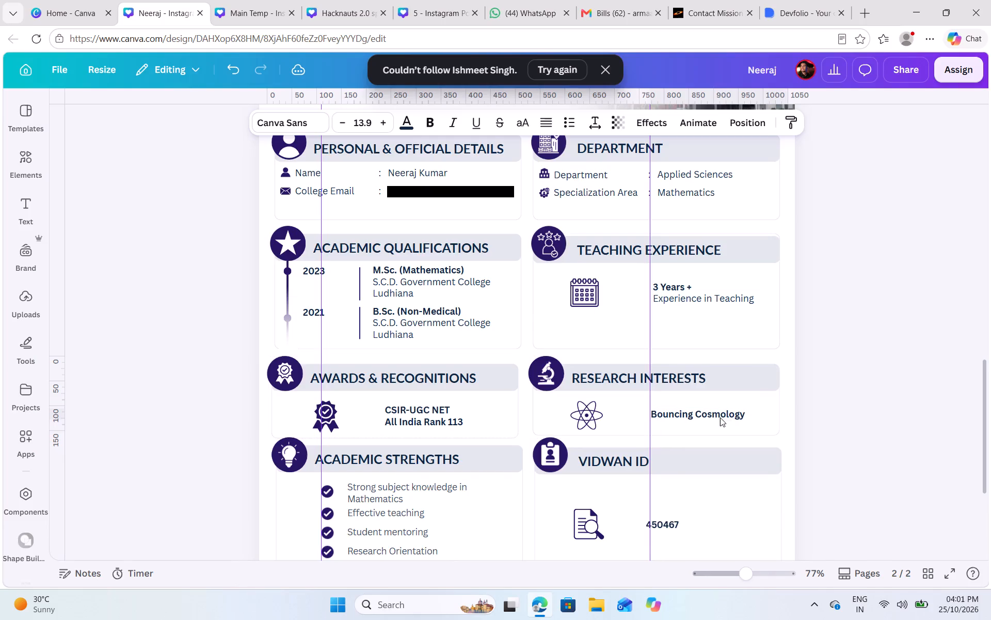
key("Right")
key("Right")
key("Right")
key("Right")
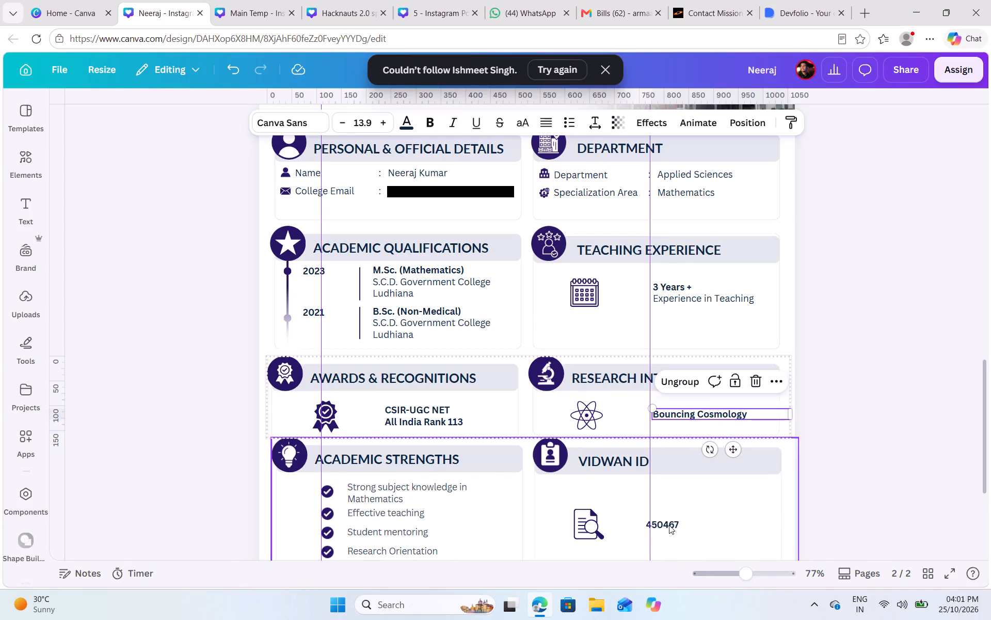
Nudge the Vidwan ID number rightward so its left edge lines up with the Bouncing Cosmology text.
left_click(669, 524)
left_click(669, 524)
key("Right")
key("Right")
key("Right")
key("Right")
key("Right")
key("Right")
key("Right")
key("Right")
key("Right")
key("Right")
key("Right")
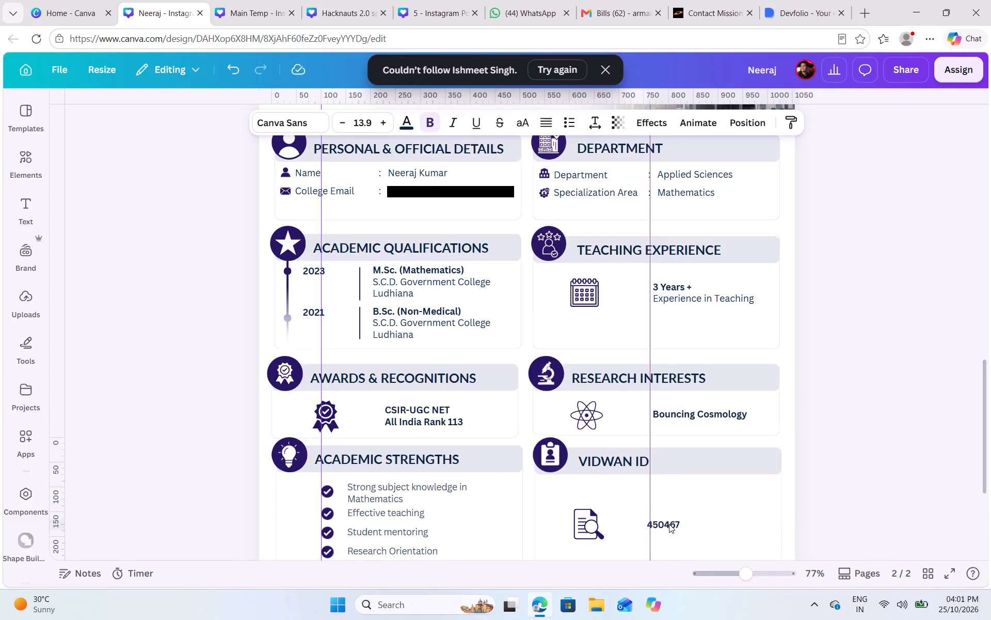
key("Right")
key("Right")
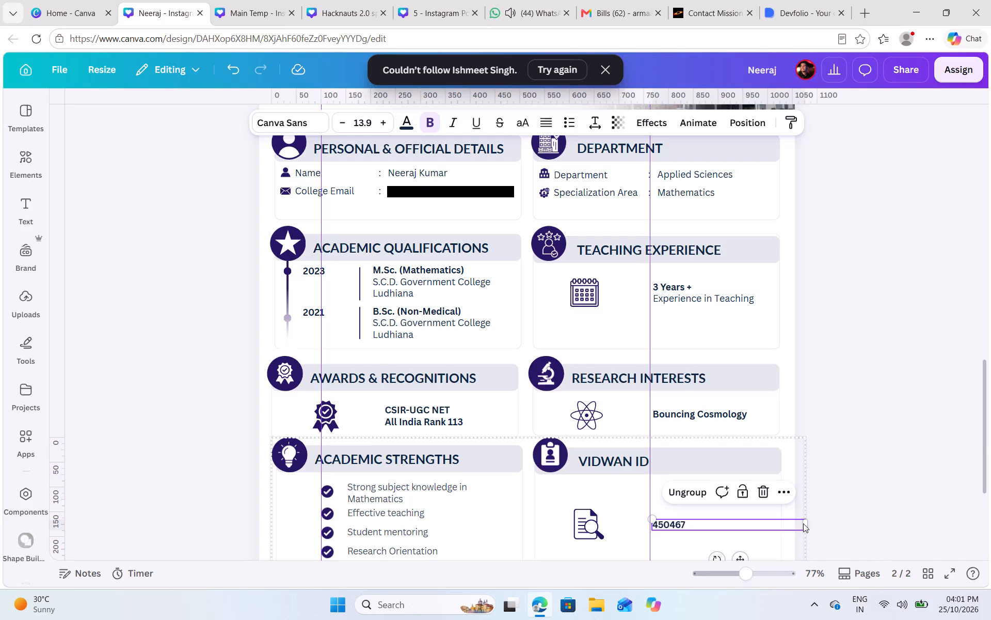
left_click(817, 454)
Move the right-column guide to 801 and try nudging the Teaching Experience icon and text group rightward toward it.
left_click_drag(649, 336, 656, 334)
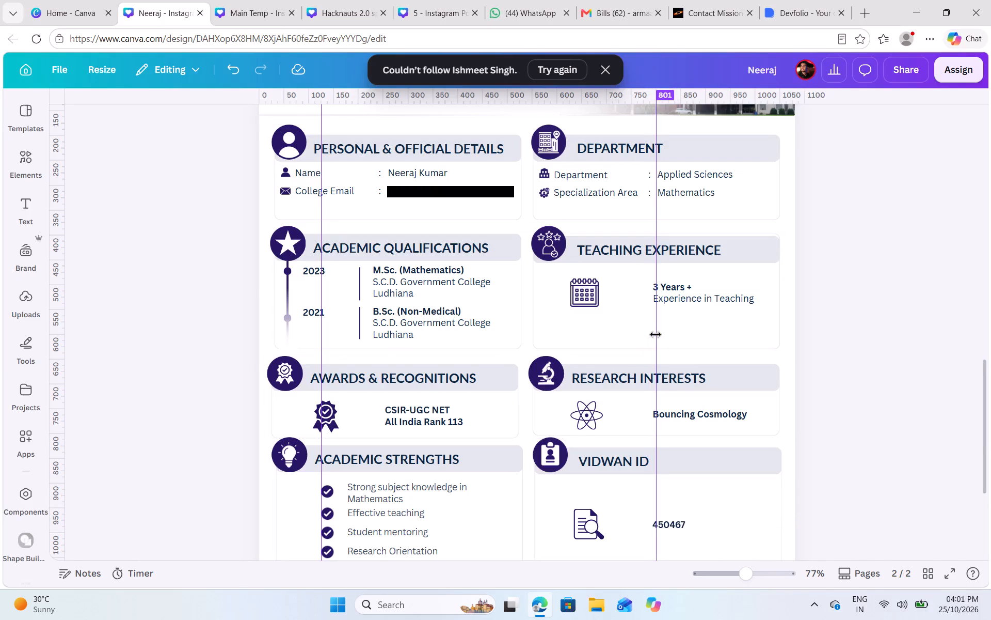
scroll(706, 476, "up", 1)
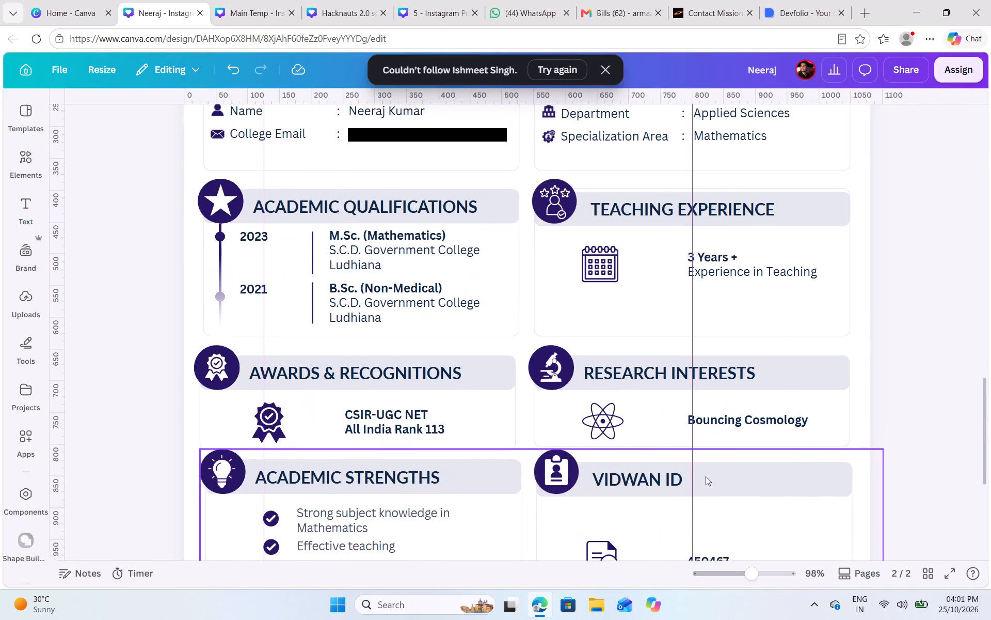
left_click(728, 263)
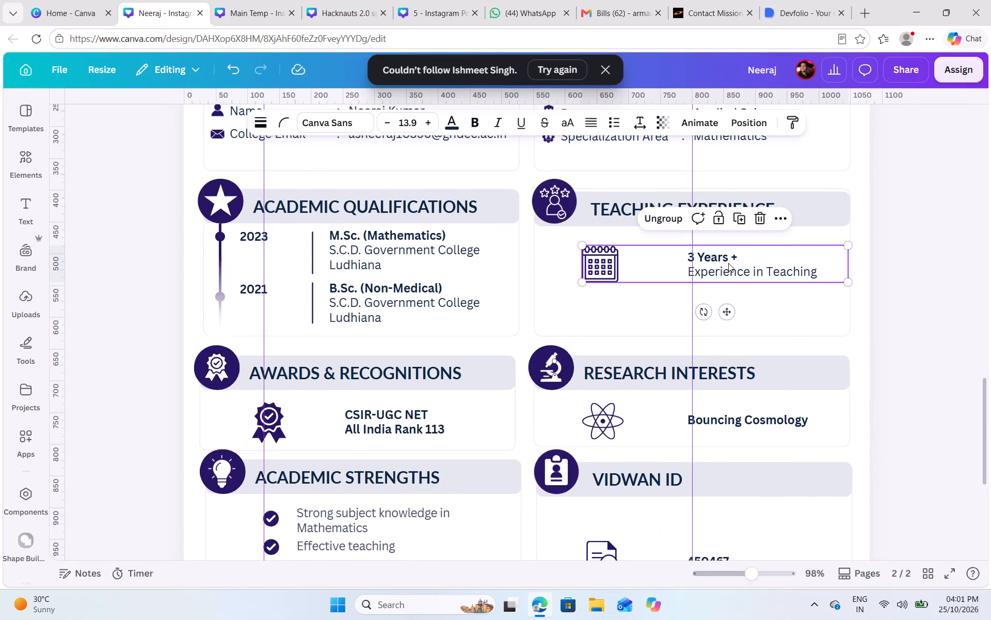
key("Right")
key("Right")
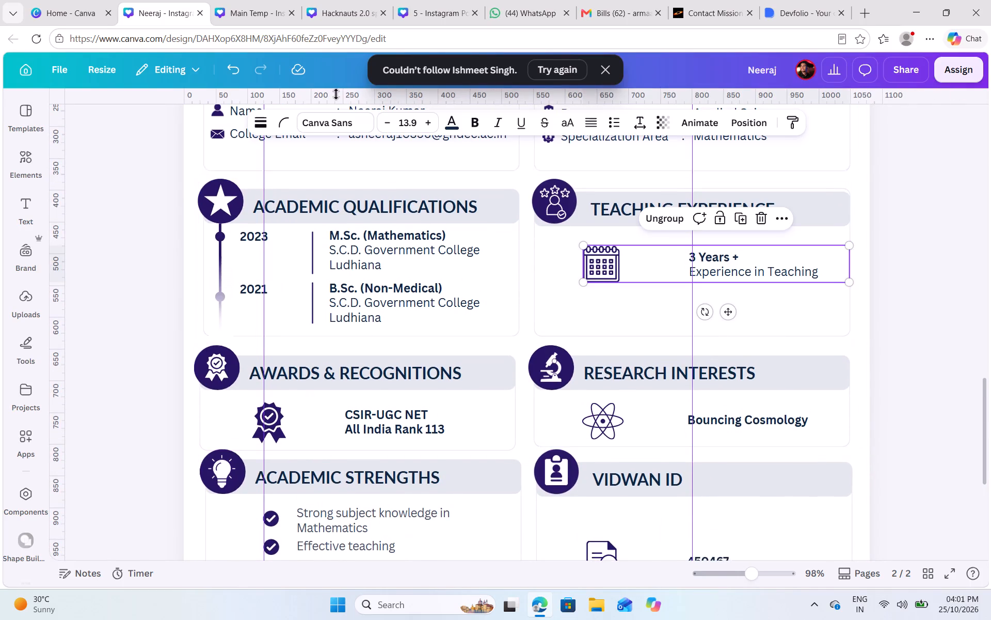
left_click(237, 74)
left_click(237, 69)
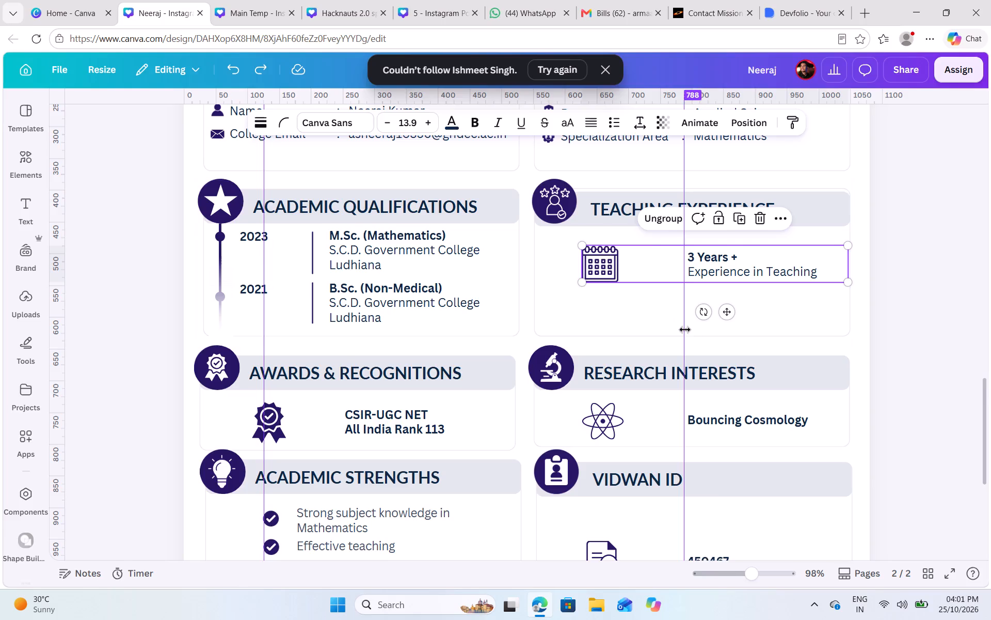
Move the right-column guide onto the shared left edge of the Teaching Experience and Research Interests texts.
left_click_drag(684, 329, 624, 331)
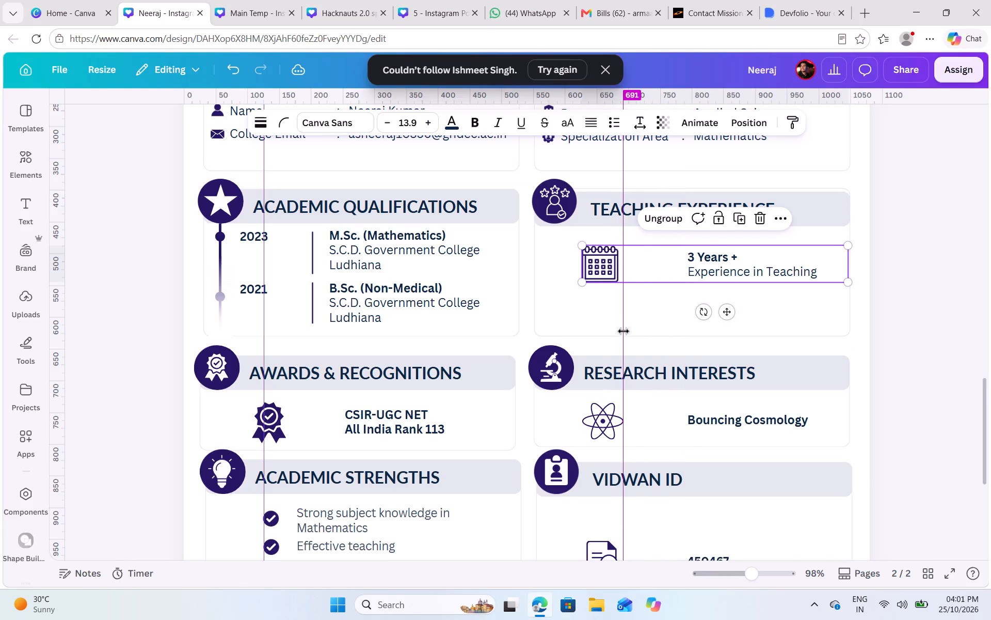
left_click_drag(624, 331, 688, 324)
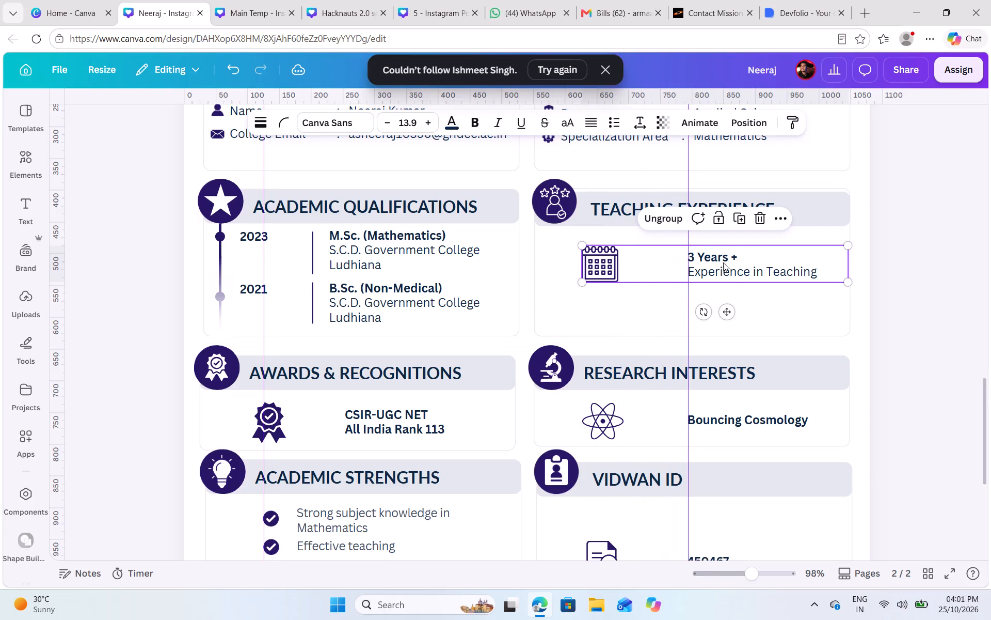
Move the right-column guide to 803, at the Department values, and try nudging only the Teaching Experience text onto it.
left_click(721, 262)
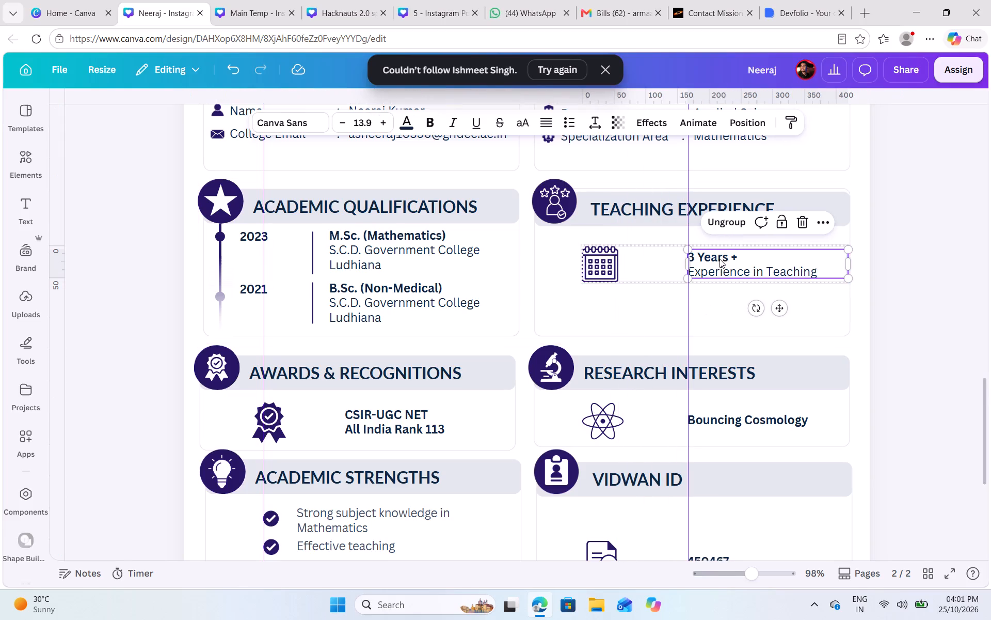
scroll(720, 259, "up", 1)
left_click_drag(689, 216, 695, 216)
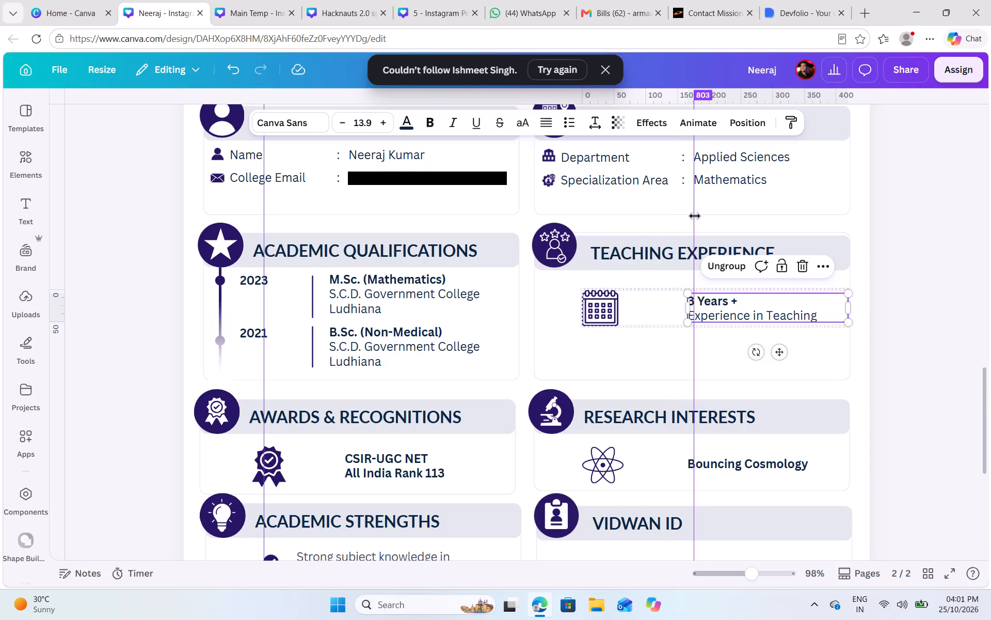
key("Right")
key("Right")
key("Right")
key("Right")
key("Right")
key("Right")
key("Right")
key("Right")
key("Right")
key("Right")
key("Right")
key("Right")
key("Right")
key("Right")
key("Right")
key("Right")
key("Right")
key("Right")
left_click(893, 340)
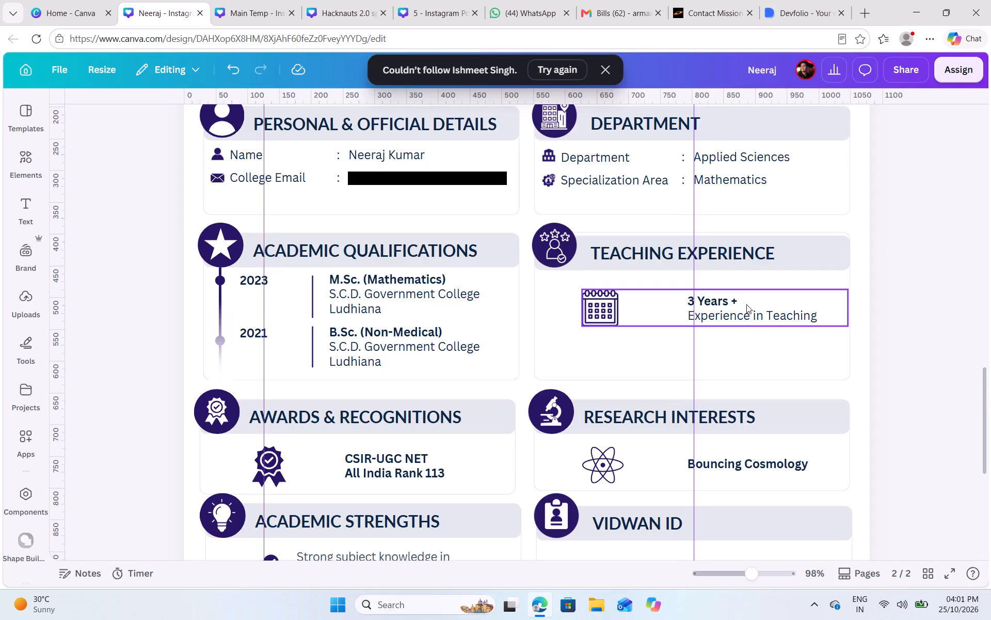
Return the guide to the left edge of the Teaching Experience text and nudge the Department card's values leftward onto it.
left_click_drag(695, 191, 692, 188)
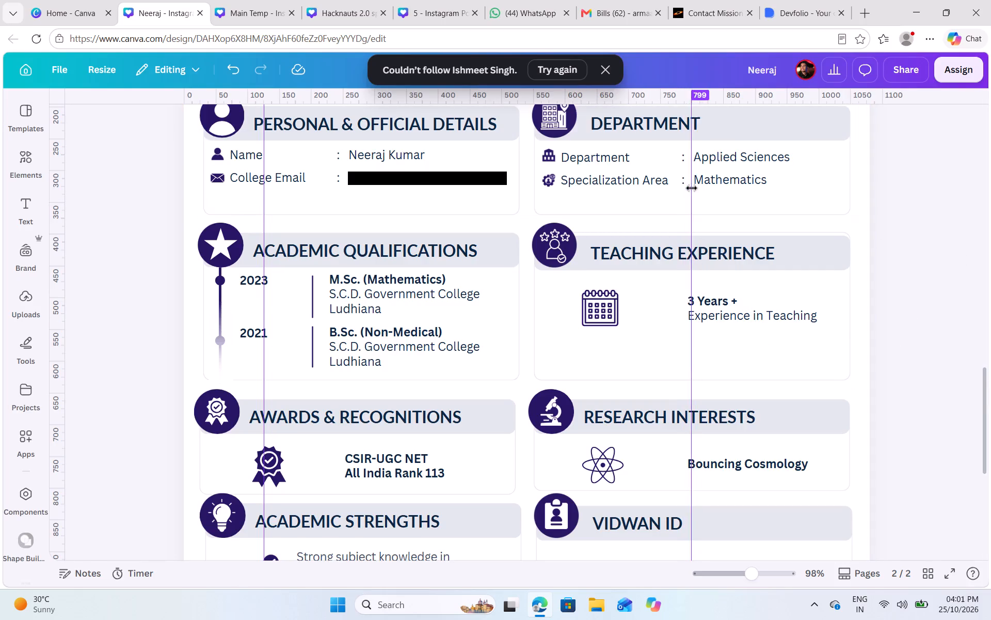
left_click_drag(692, 188, 689, 188)
left_click(716, 178)
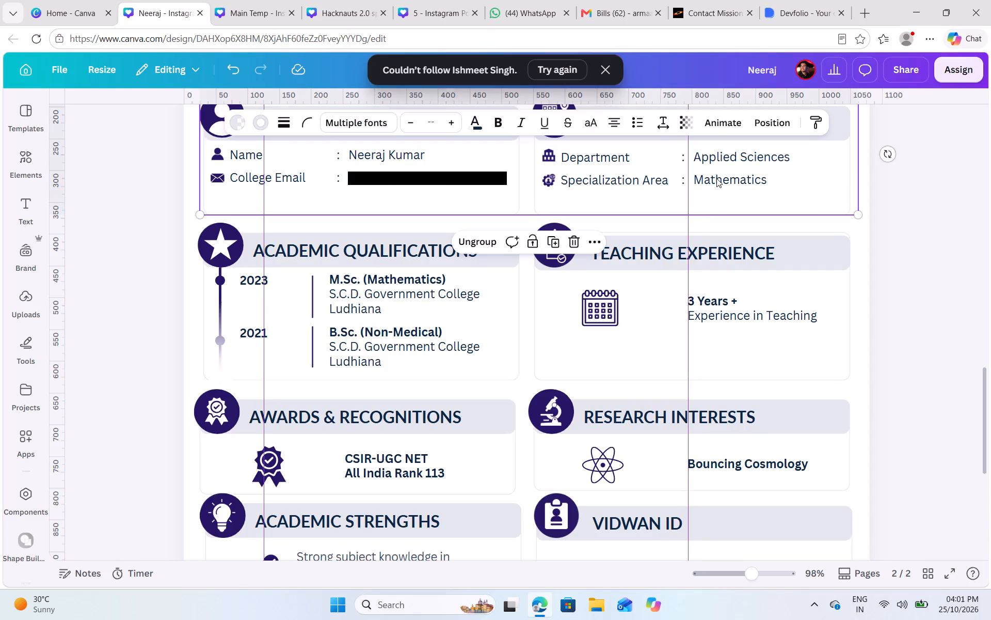
left_click(716, 178)
key("Left")
key("Left")
key("Left")
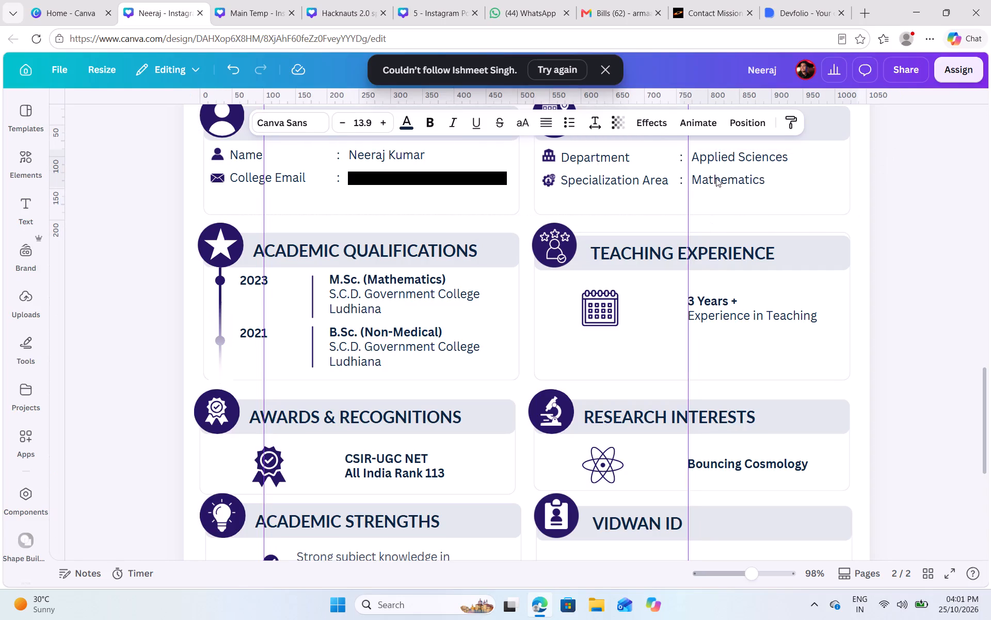
key("Left")
key("Left")
key("Left")
key("Left")
key("Left")
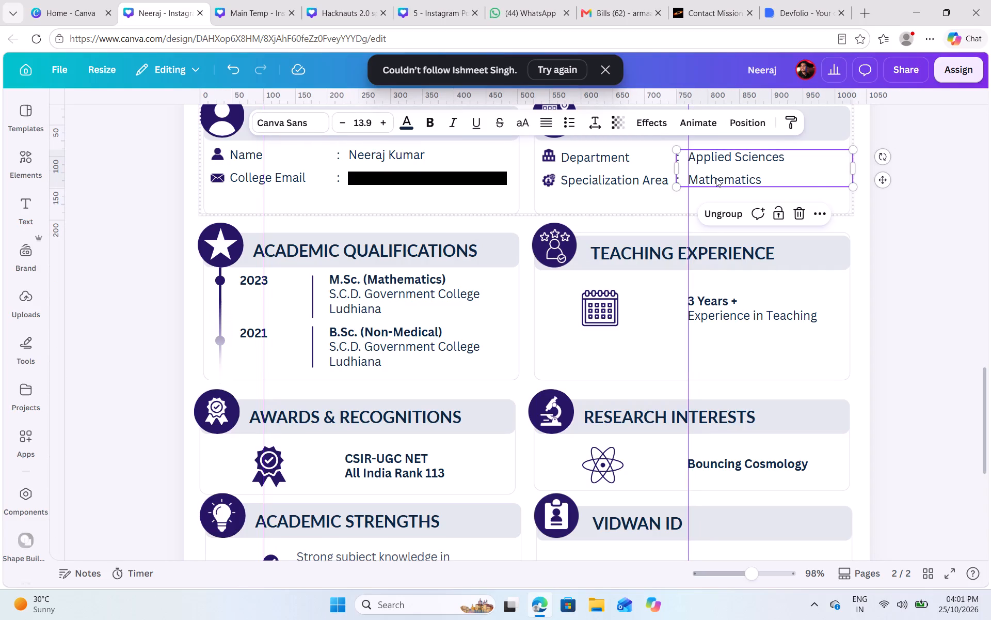
key("Right")
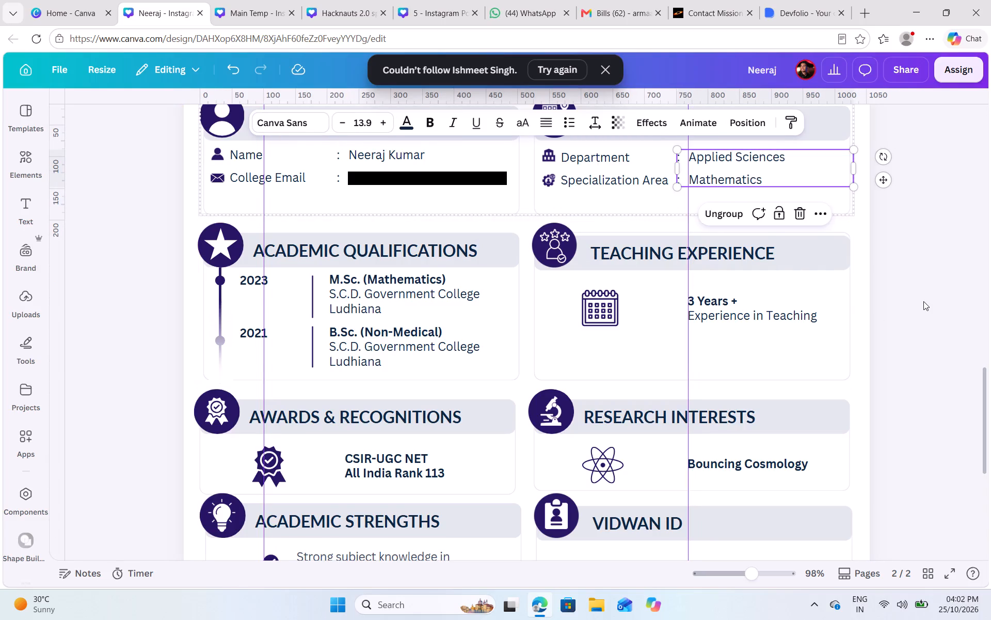
left_click(919, 301)
scroll(919, 301, "down", 3)
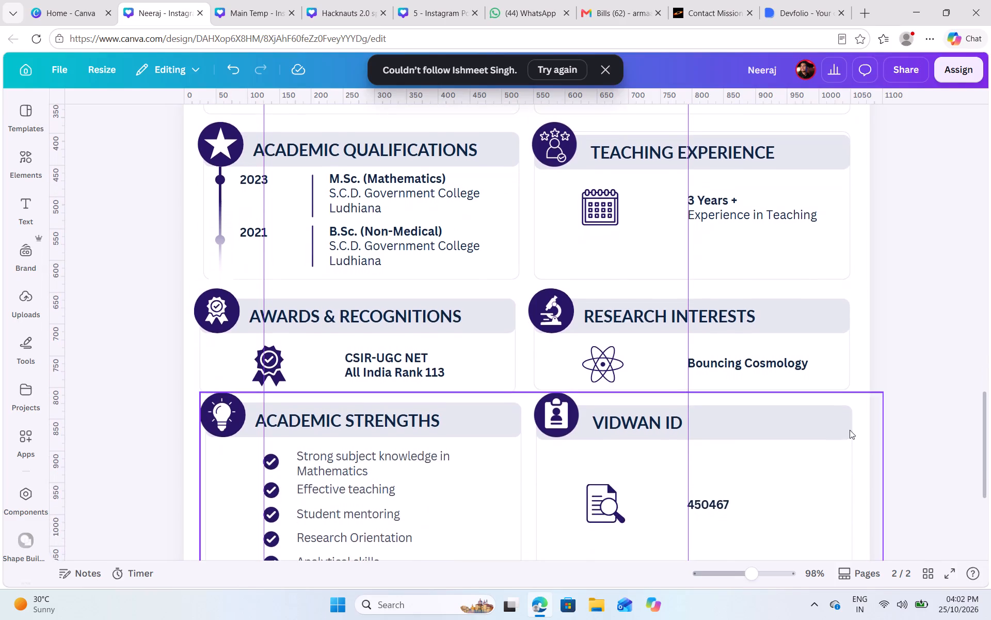